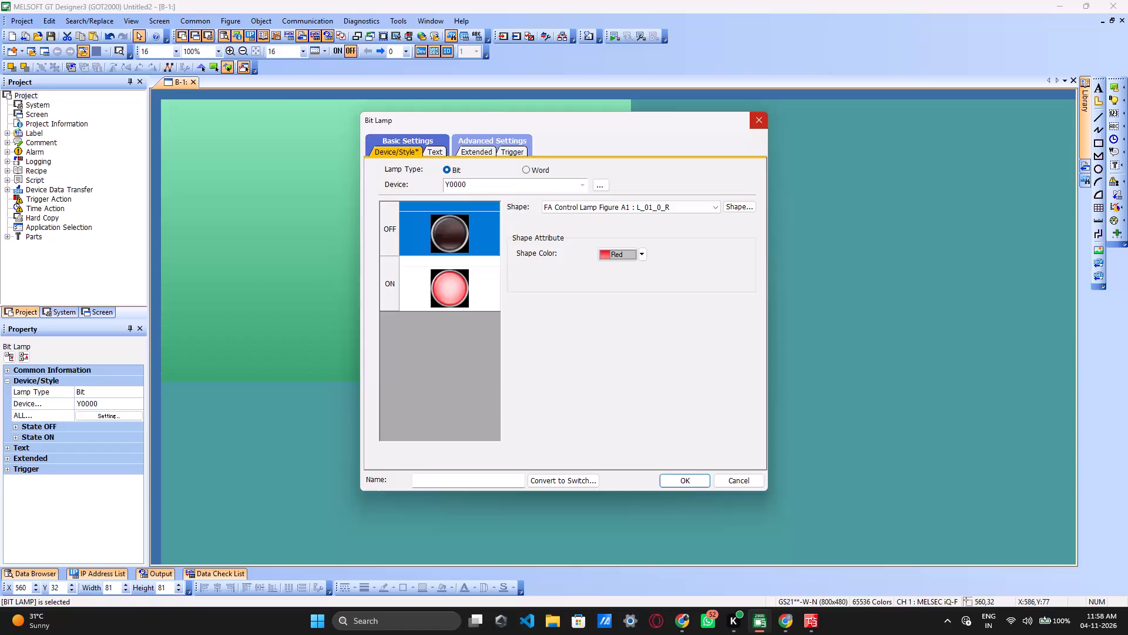
Review the device and shape colour settings of the Y0000, Y0001 and Y0002 bit lamps on screen B-1.
{"action": "left_click", "coordinate": [760, 128]}
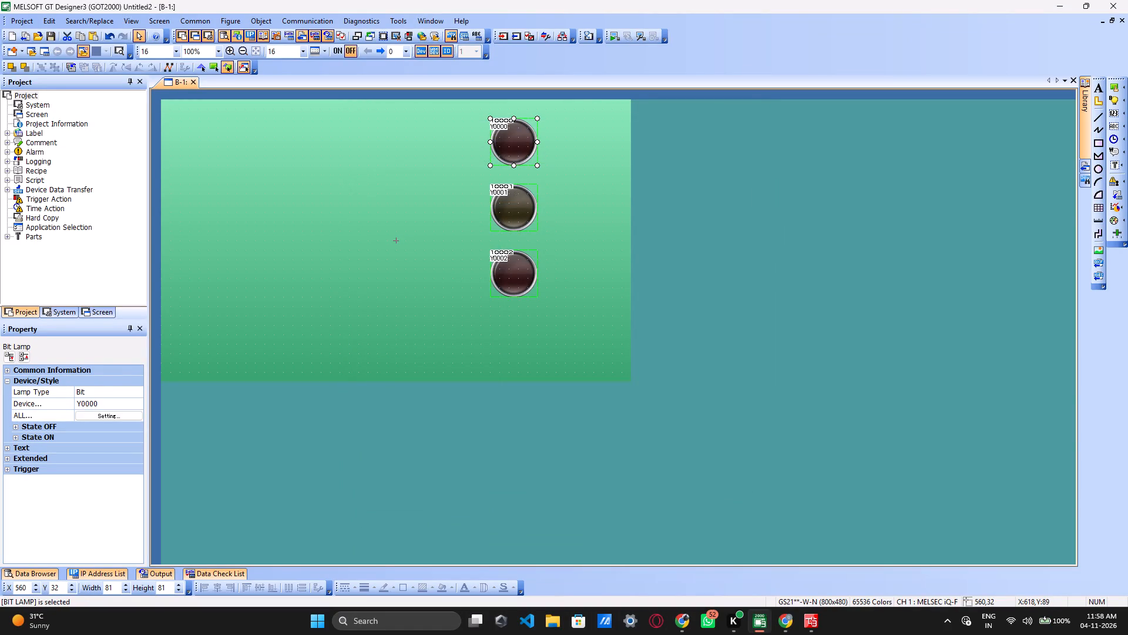
{"action": "double_click", "coordinate": [524, 152]}
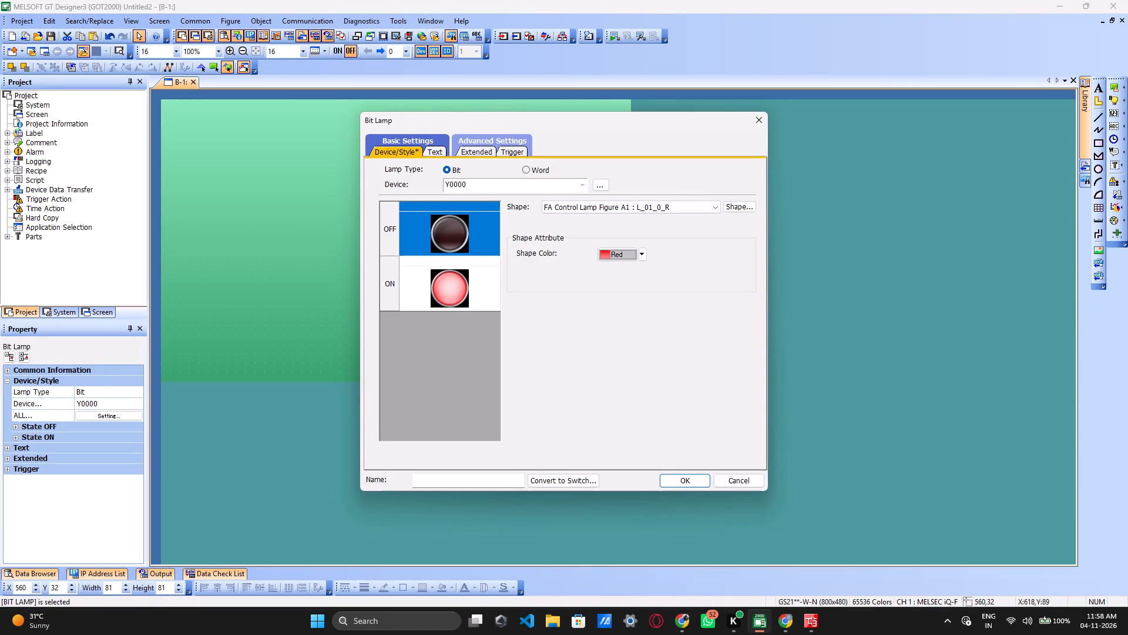
{"action": "left_click", "coordinate": [674, 482]}
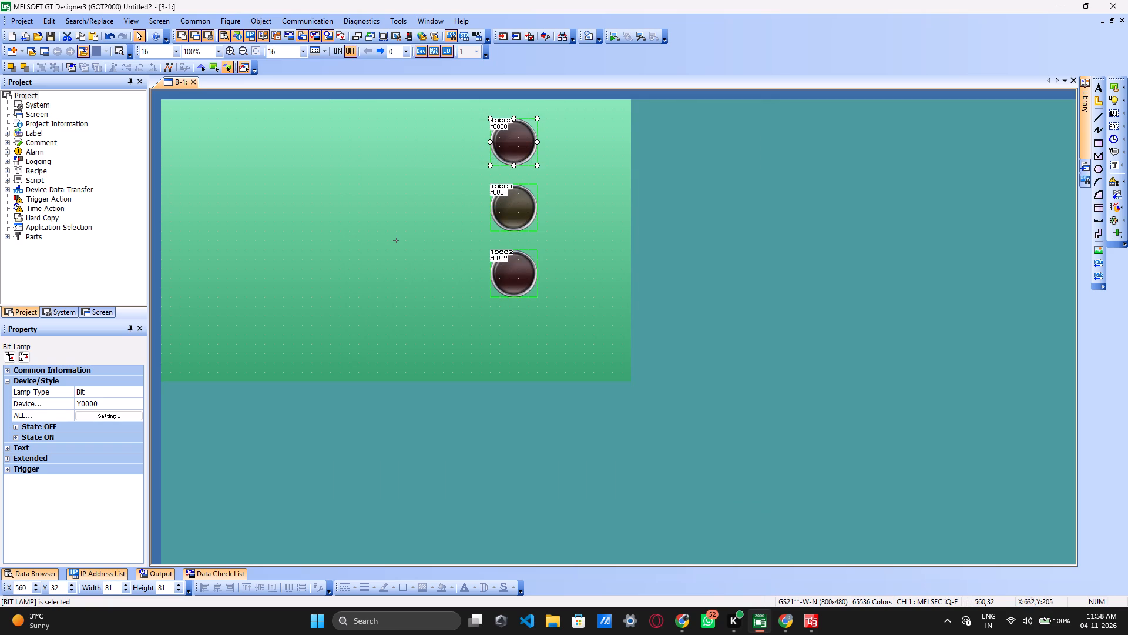
{"action": "double_click", "coordinate": [514, 210]}
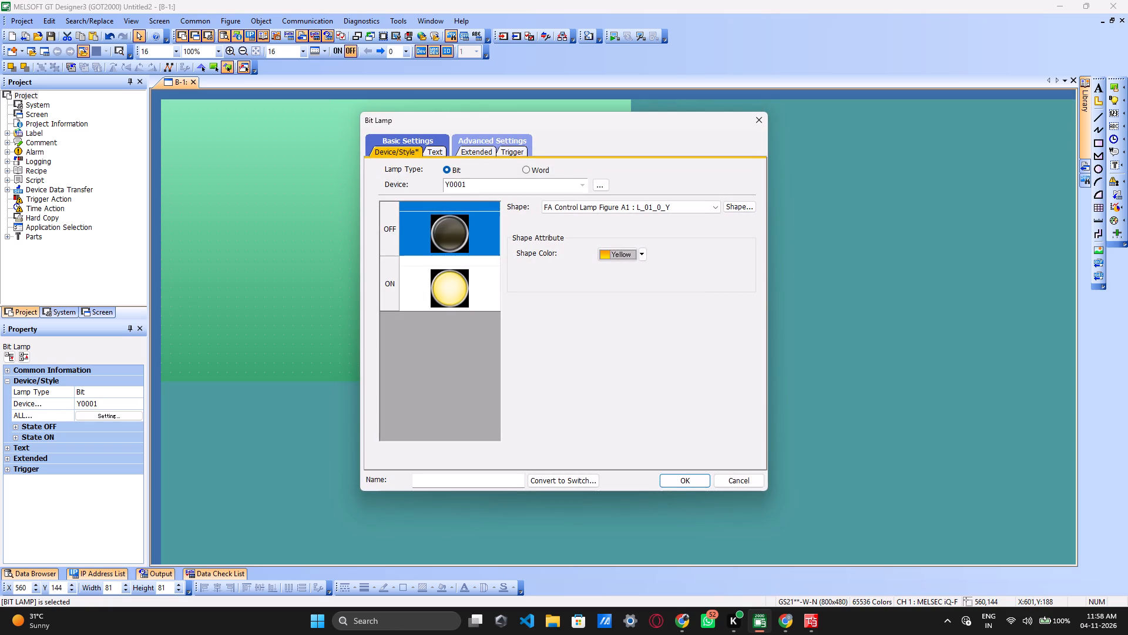
{"action": "left_click", "coordinate": [686, 484]}
{"action": "double_click", "coordinate": [508, 275]}
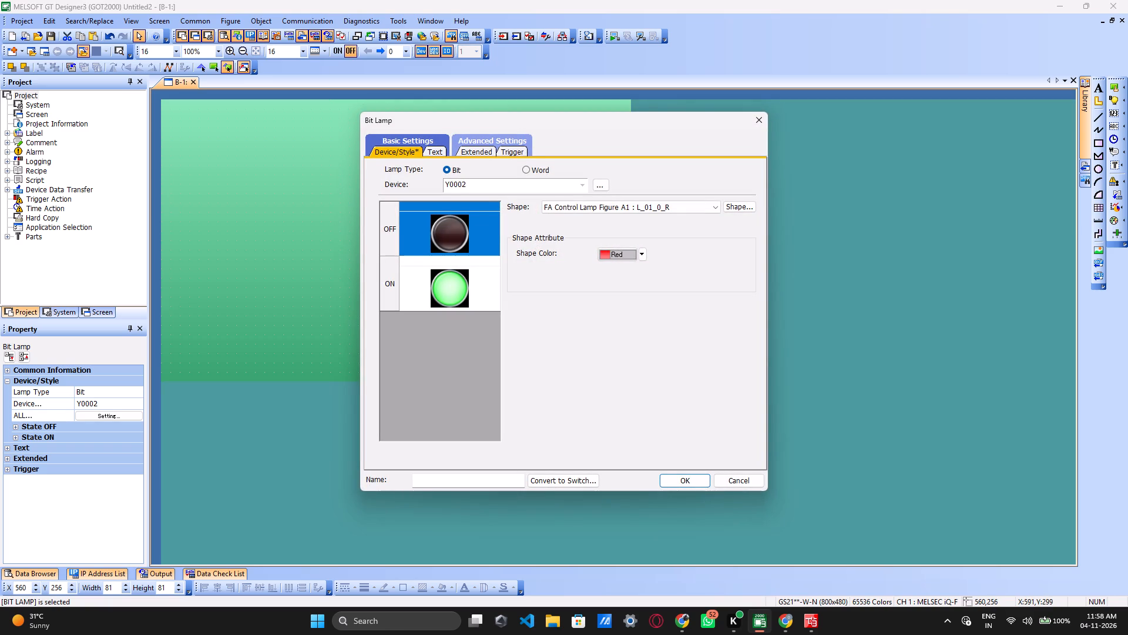
{"action": "left_click", "coordinate": [673, 480]}
{"action": "double_click", "coordinate": [520, 206]}
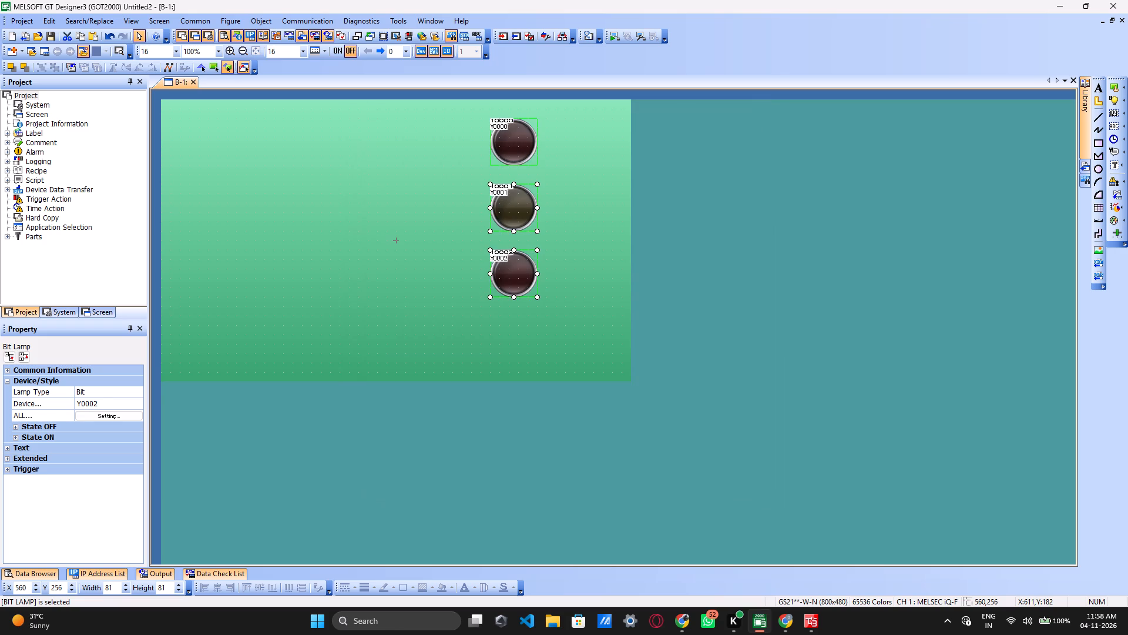
{"action": "left_click", "coordinate": [679, 479]}
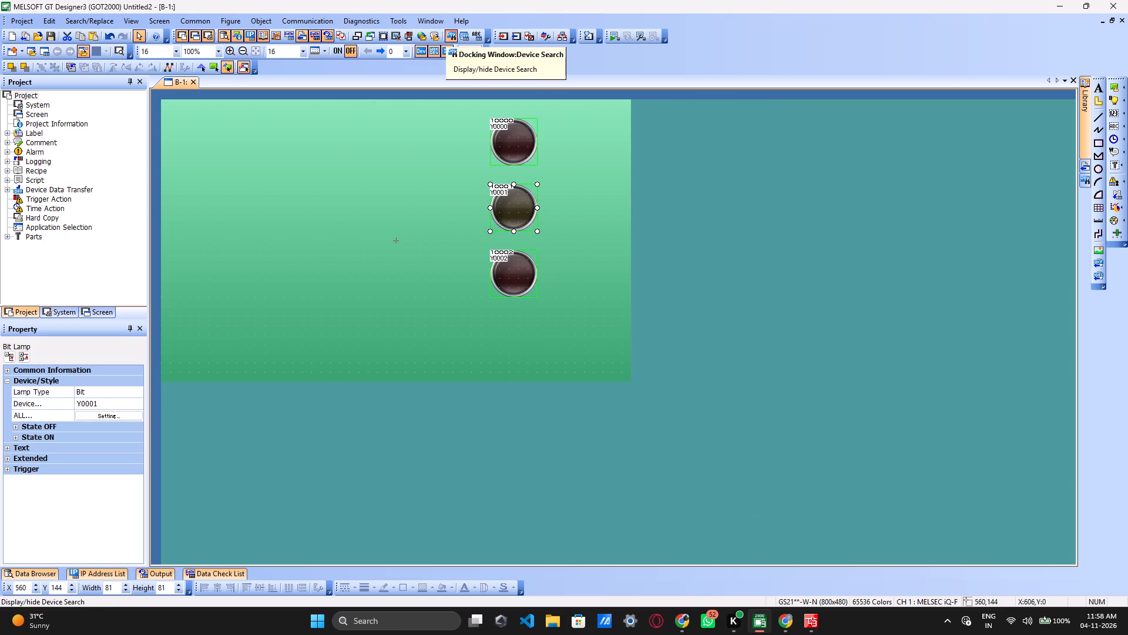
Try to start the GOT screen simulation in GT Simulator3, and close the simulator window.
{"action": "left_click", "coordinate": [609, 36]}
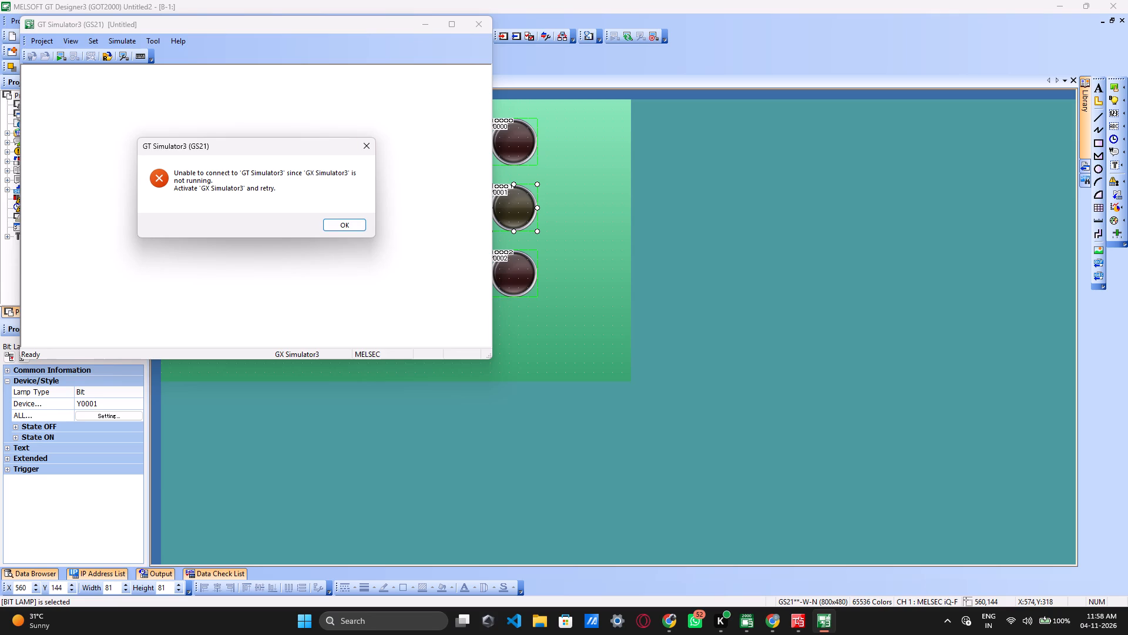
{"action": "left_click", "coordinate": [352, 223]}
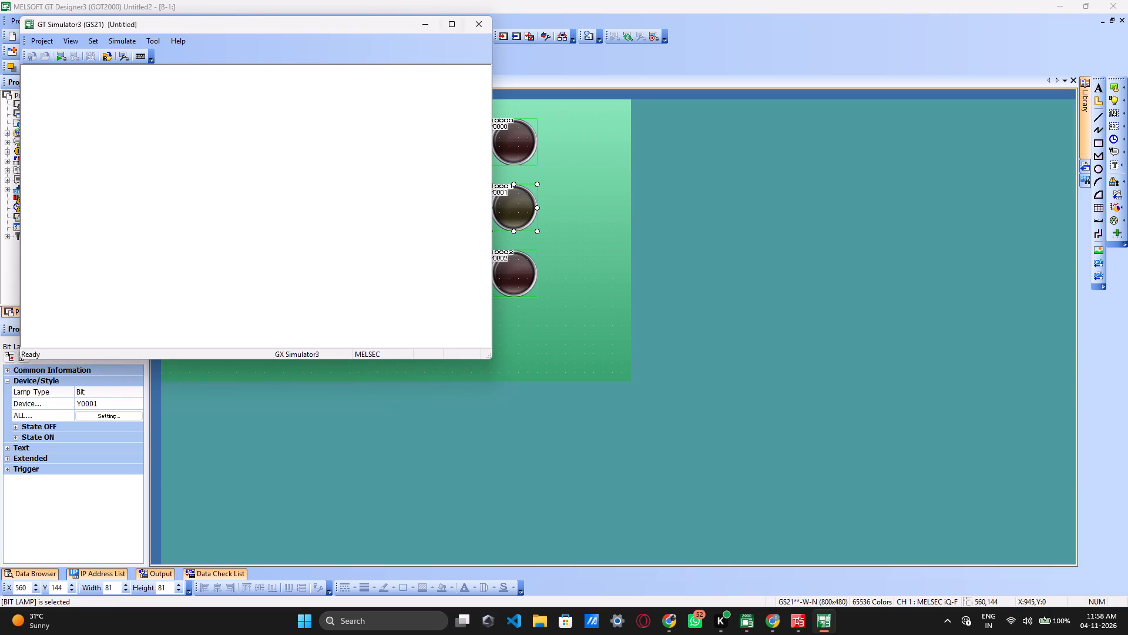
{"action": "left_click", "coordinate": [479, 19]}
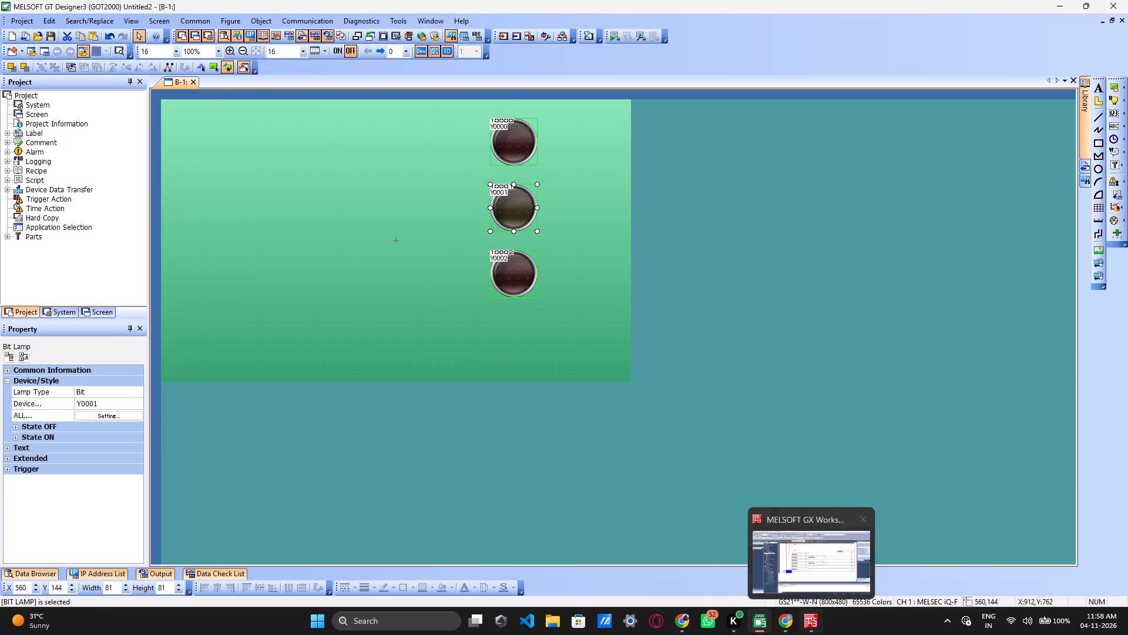
Switch to GX Works3, put the ProgPou ladder program into write mode and convert it.
{"action": "left_click", "coordinate": [800, 571]}
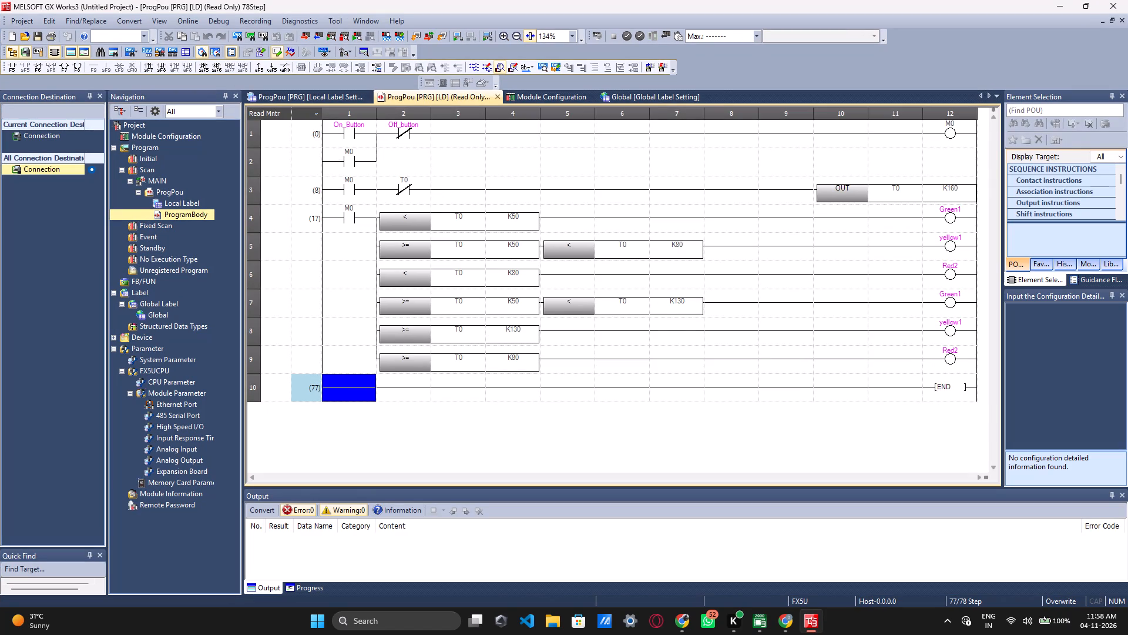
{"action": "key", "text": "F2"}
{"action": "key", "text": "F4"}
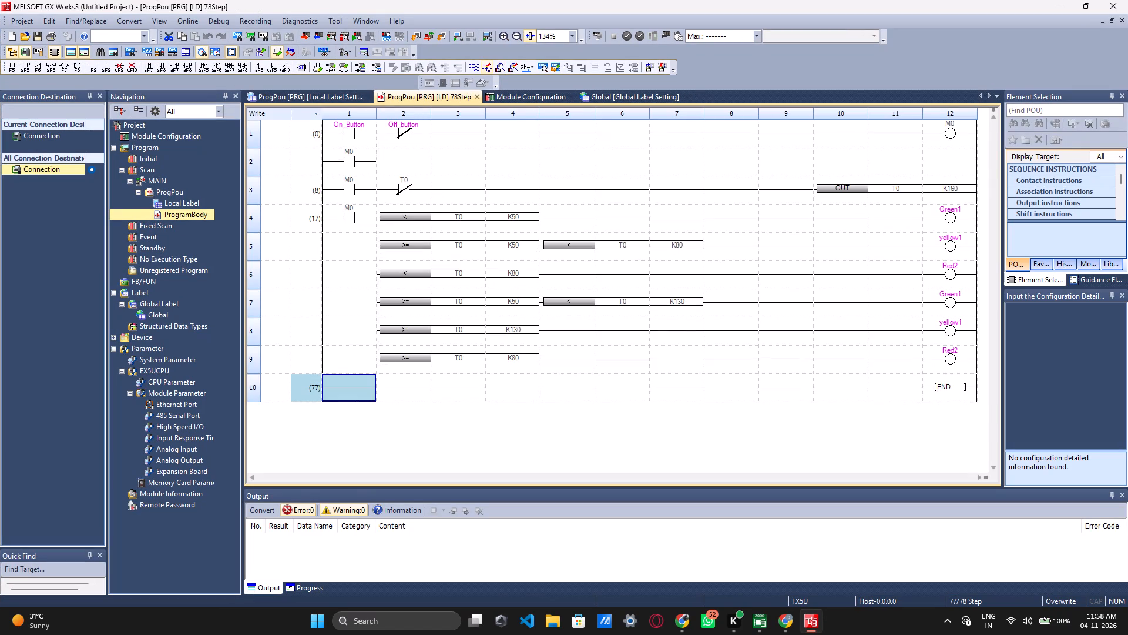
{"action": "key", "text": "F4"}
{"action": "key", "text": "F4"}
{"action": "key", "text": "F4"}
Start the PLC simulation of the FX5U project in GX Simulator3.
{"action": "left_click", "coordinate": [190, 21]}
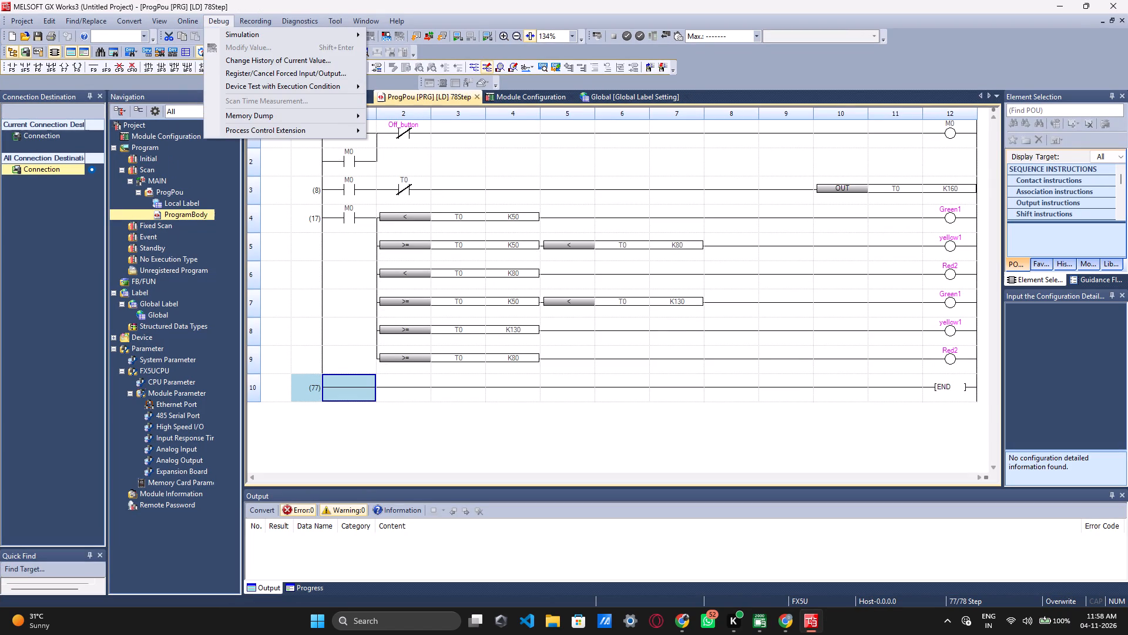
{"action": "left_click", "coordinate": [385, 34]}
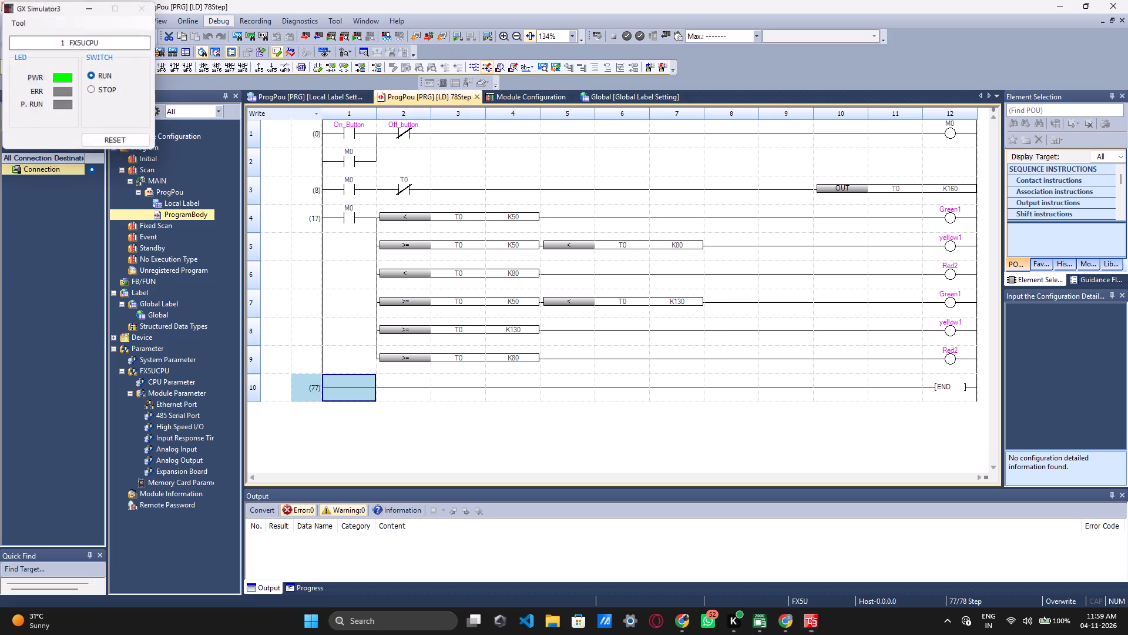
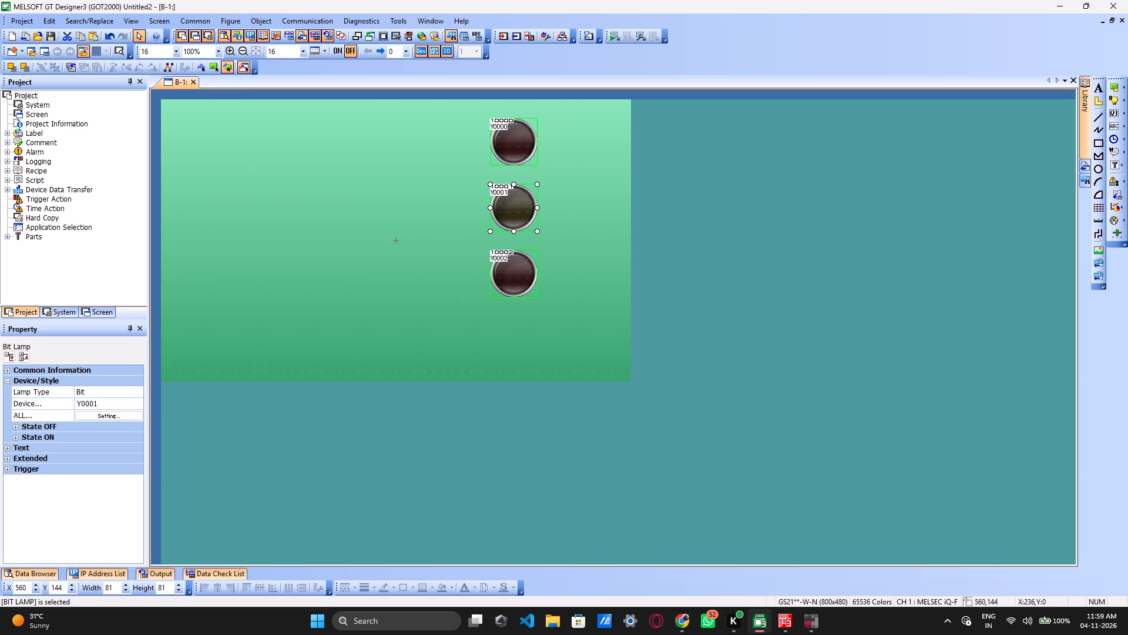
Place two bit switches on screen B-1, one above the other, in the empty area beside the column of lamps.
{"action": "left_click", "coordinate": [260, 22]}
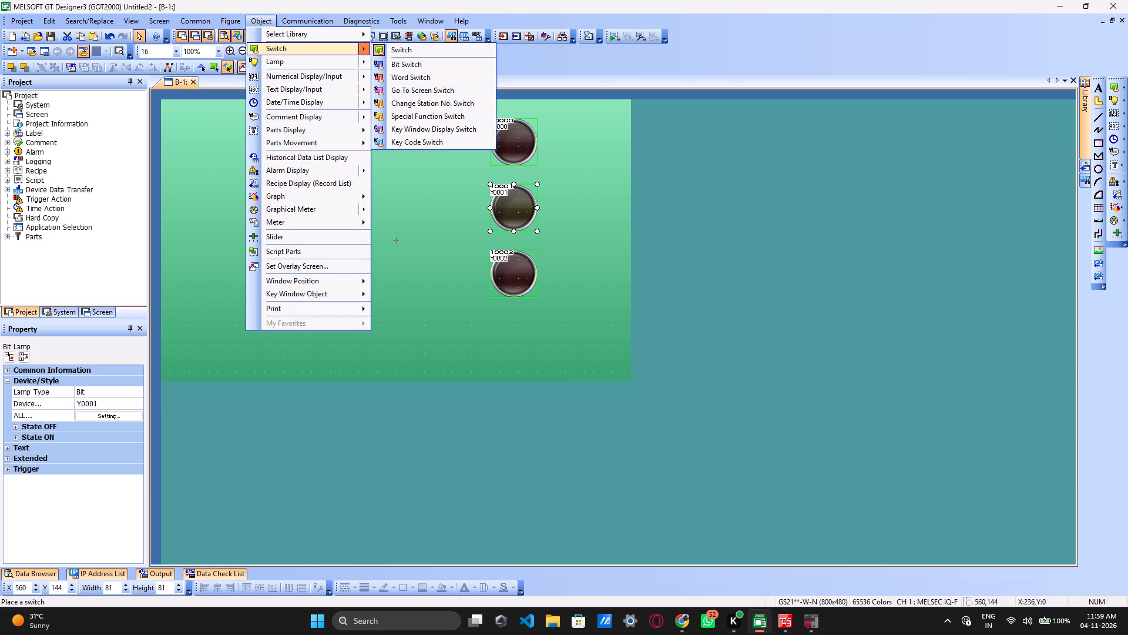
{"action": "left_click", "coordinate": [398, 61]}
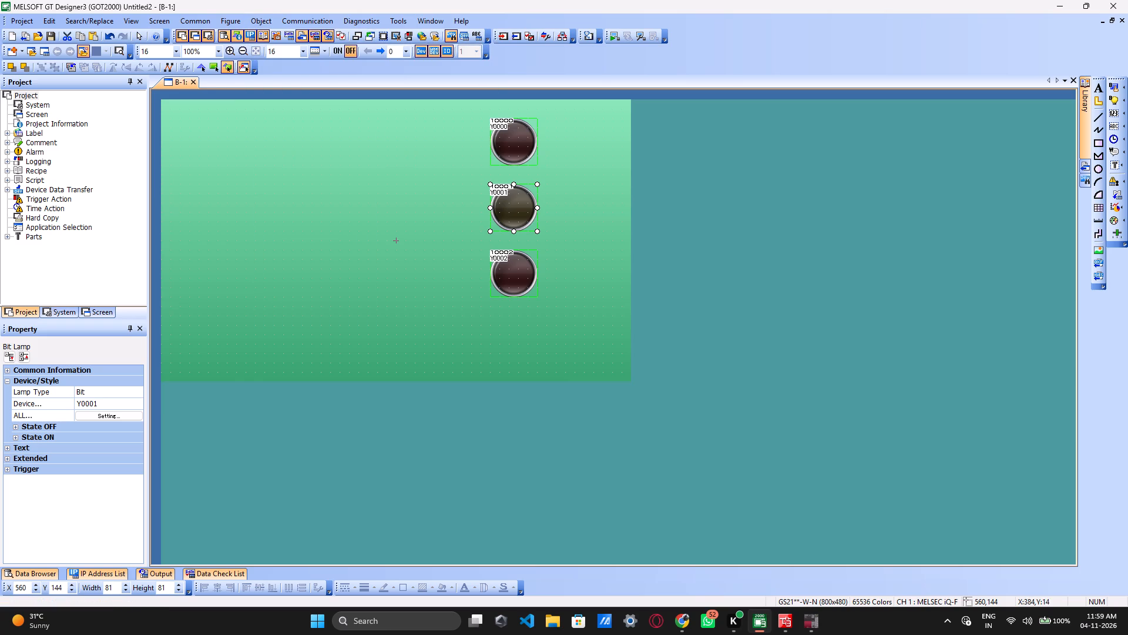
{"action": "left_click", "coordinate": [240, 162]}
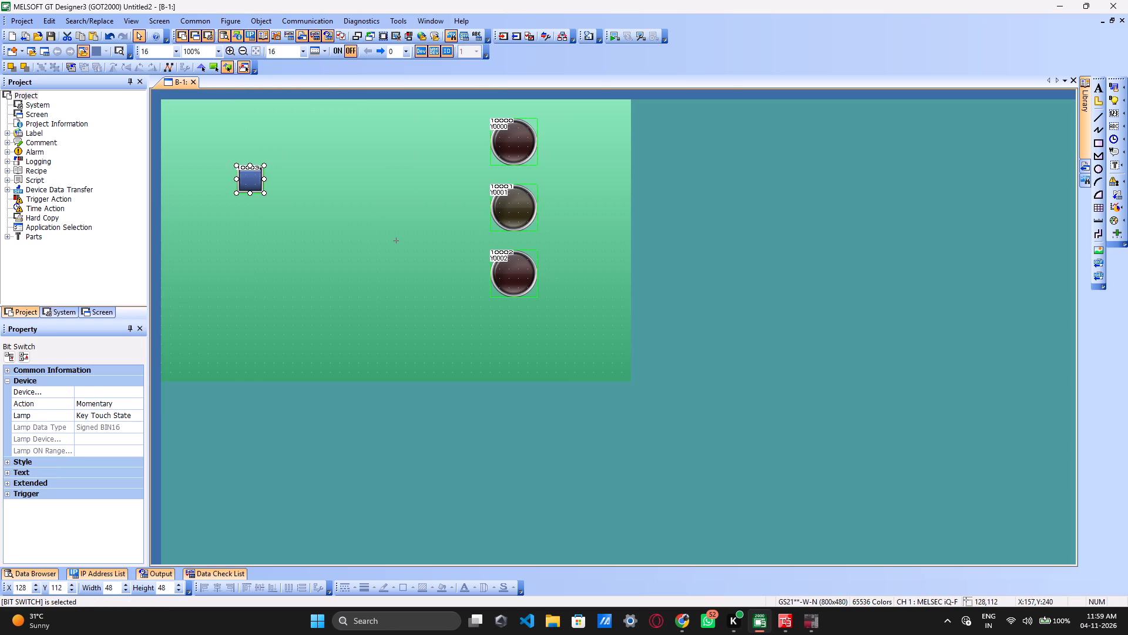
{"action": "left_click", "coordinate": [252, 17]}
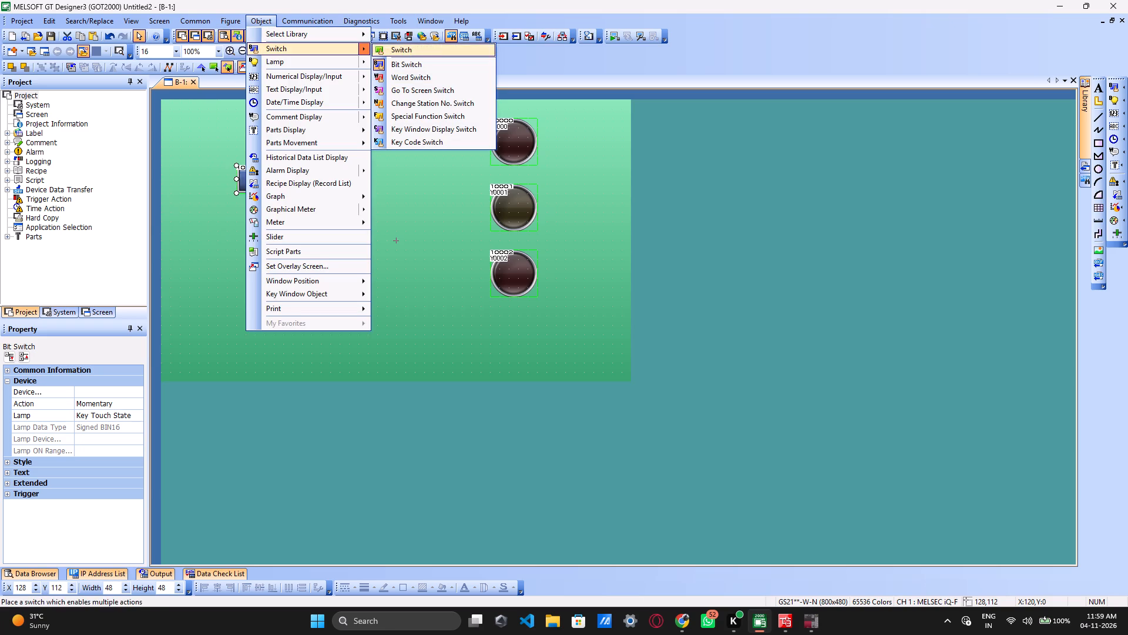
{"action": "left_click", "coordinate": [408, 63]}
{"action": "left_click", "coordinate": [253, 238]}
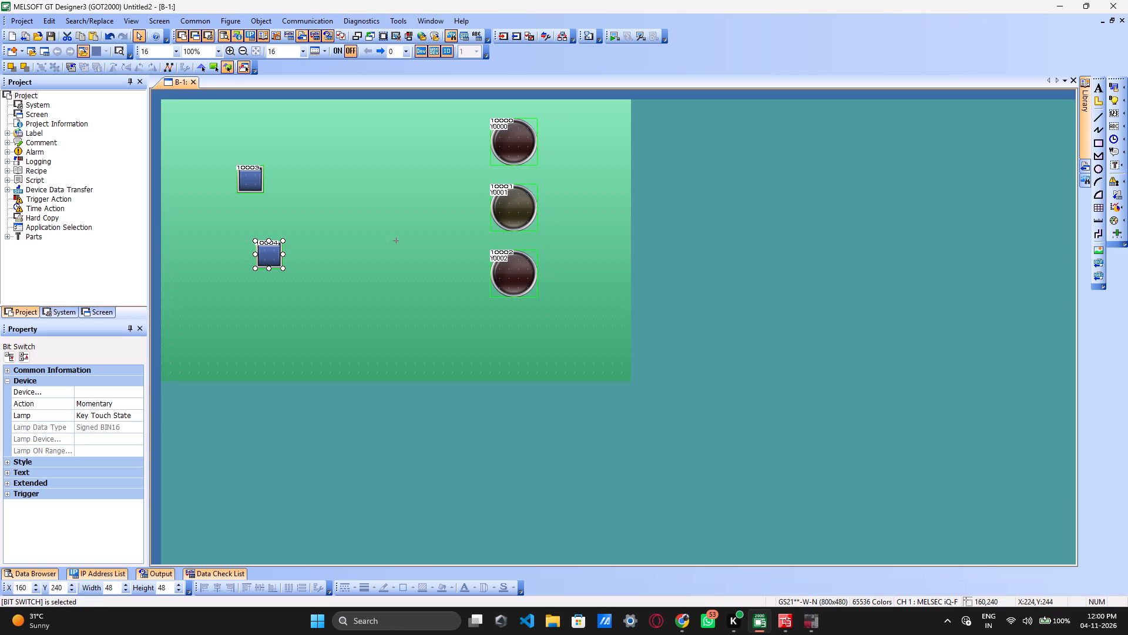
Widen both bit switches into rectangles in line with each other, the lower about 113 by 65 and the upper about 113 by 49.
{"action": "left_click_drag", "start_coordinate": [281, 268], "coordinate": [307, 285]}
{"action": "left_click_drag", "start_coordinate": [307, 285], "coordinate": [318, 280]}
{"action": "left_click_drag", "start_coordinate": [297, 268], "coordinate": [259, 268]}
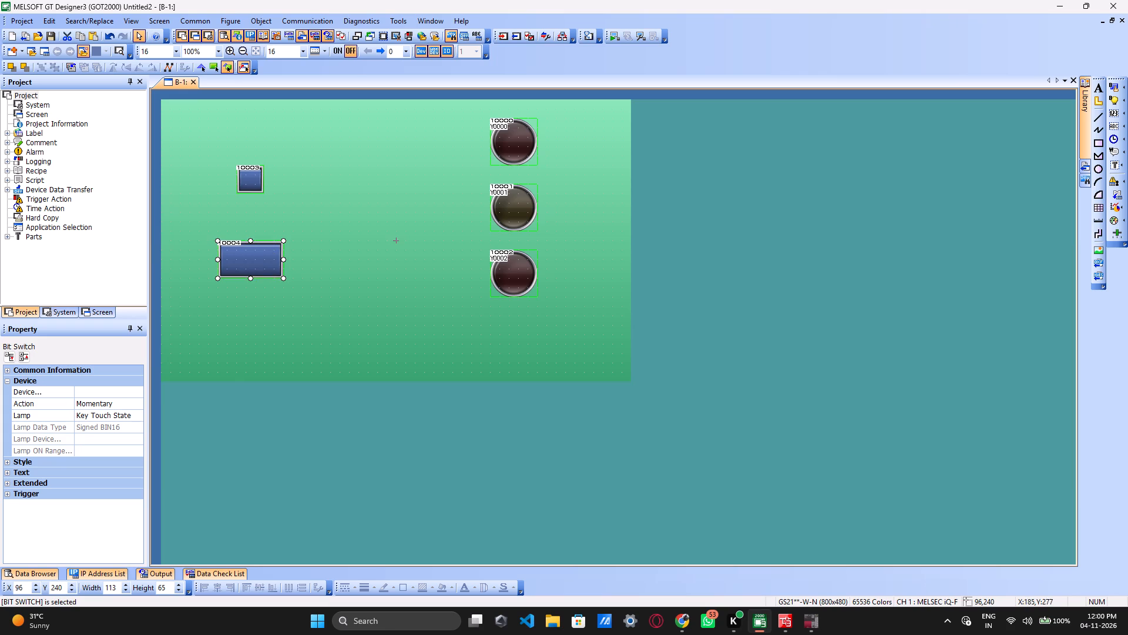
{"action": "left_click", "coordinate": [250, 185]}
{"action": "left_click_drag", "start_coordinate": [266, 192], "coordinate": [283, 194]}
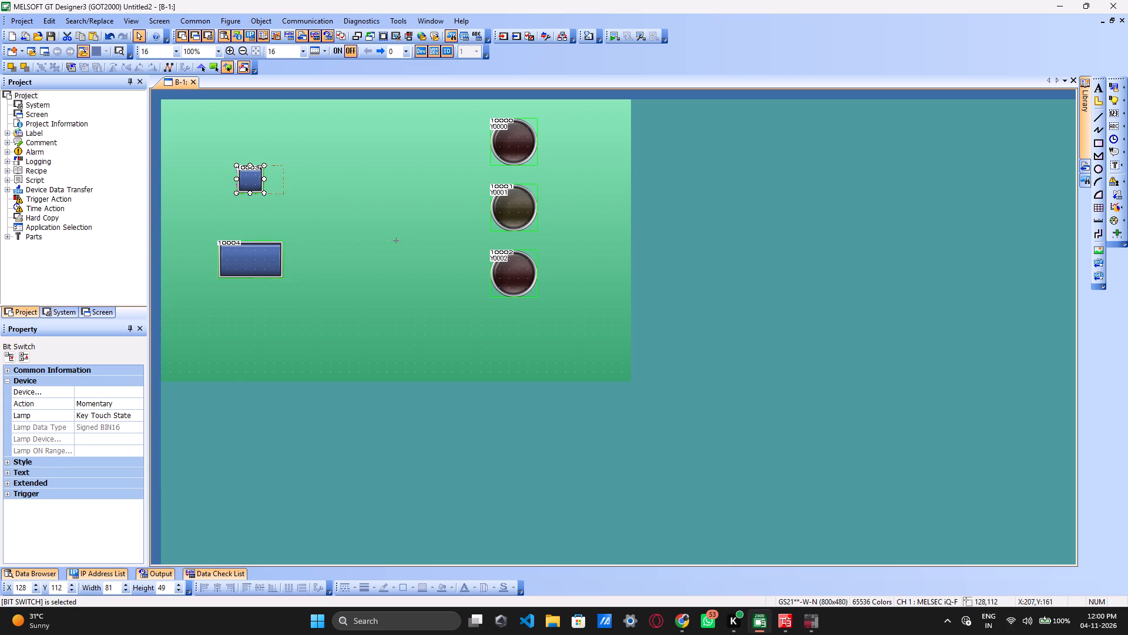
{"action": "left_click_drag", "start_coordinate": [283, 194], "coordinate": [302, 198]}
{"action": "left_click_drag", "start_coordinate": [276, 181], "coordinate": [259, 183]}
Label the upper bit switch ON in the 16dot Standard font.
{"action": "double_click", "coordinate": [244, 178]}
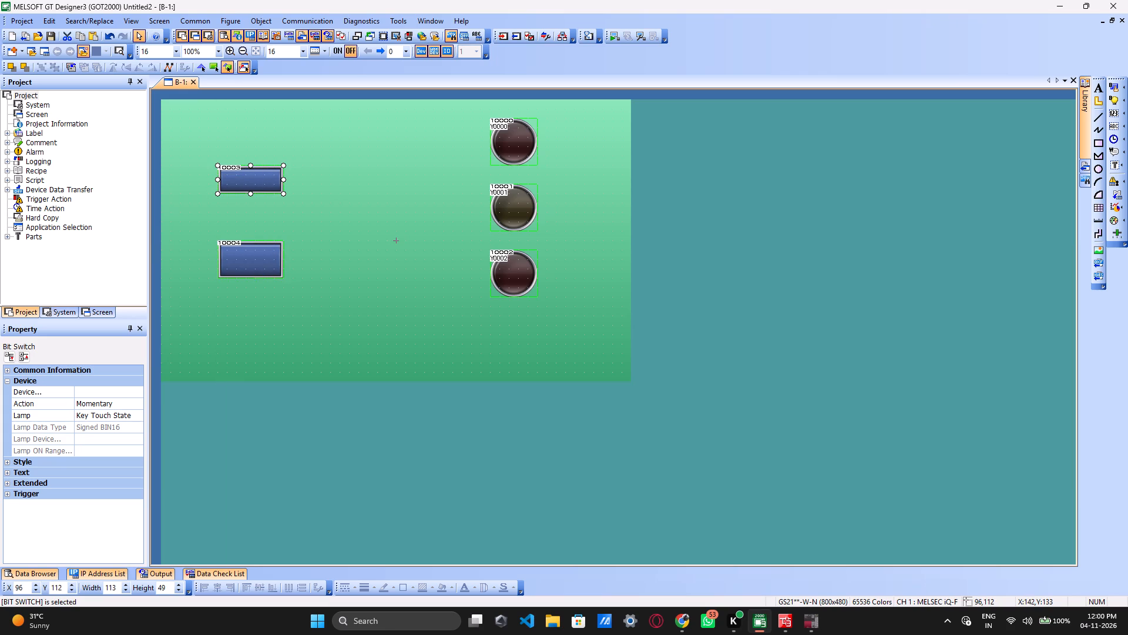
{"action": "left_click", "coordinate": [416, 141]}
{"action": "left_click", "coordinate": [438, 139]}
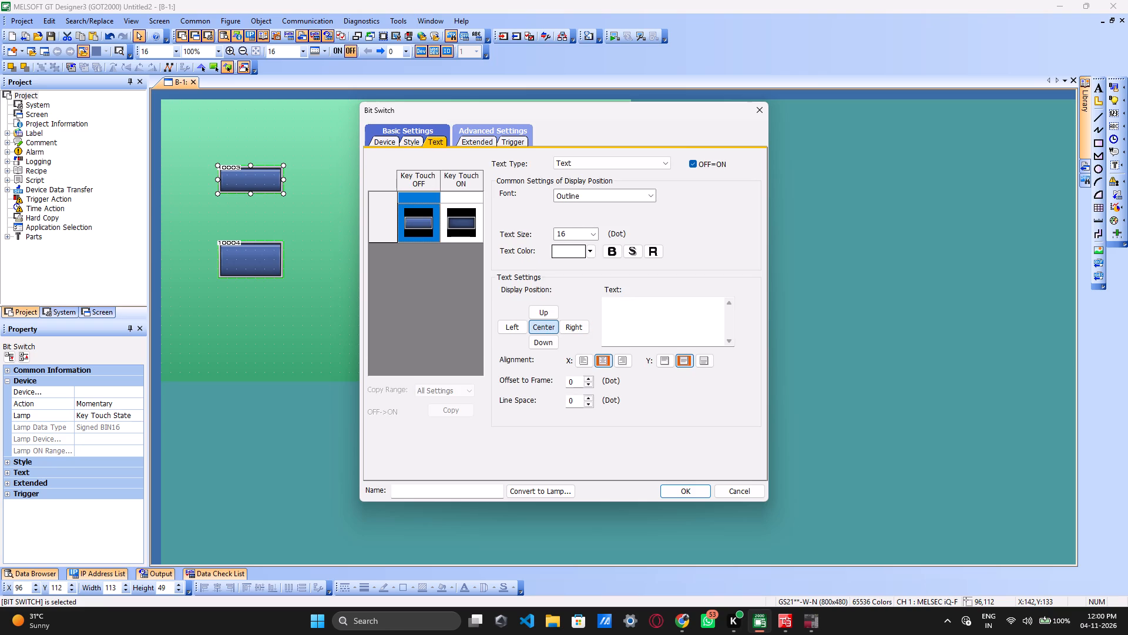
{"action": "left_click", "coordinate": [617, 319]}
{"action": "left_click", "coordinate": [573, 193]}
{"action": "scroll", "coordinate": [602, 327], "scroll_direction": "down", "scroll_amount": 5}
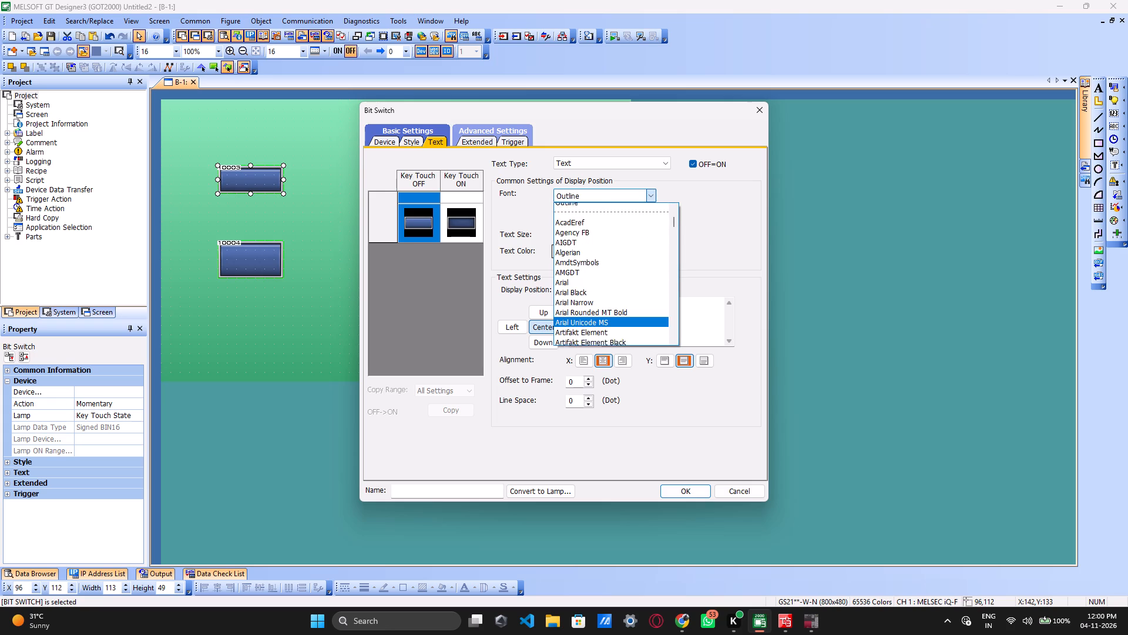
{"action": "scroll", "coordinate": [602, 327], "scroll_direction": "down", "scroll_amount": 5}
{"action": "scroll", "coordinate": [602, 327], "scroll_direction": "down", "scroll_amount": 19}
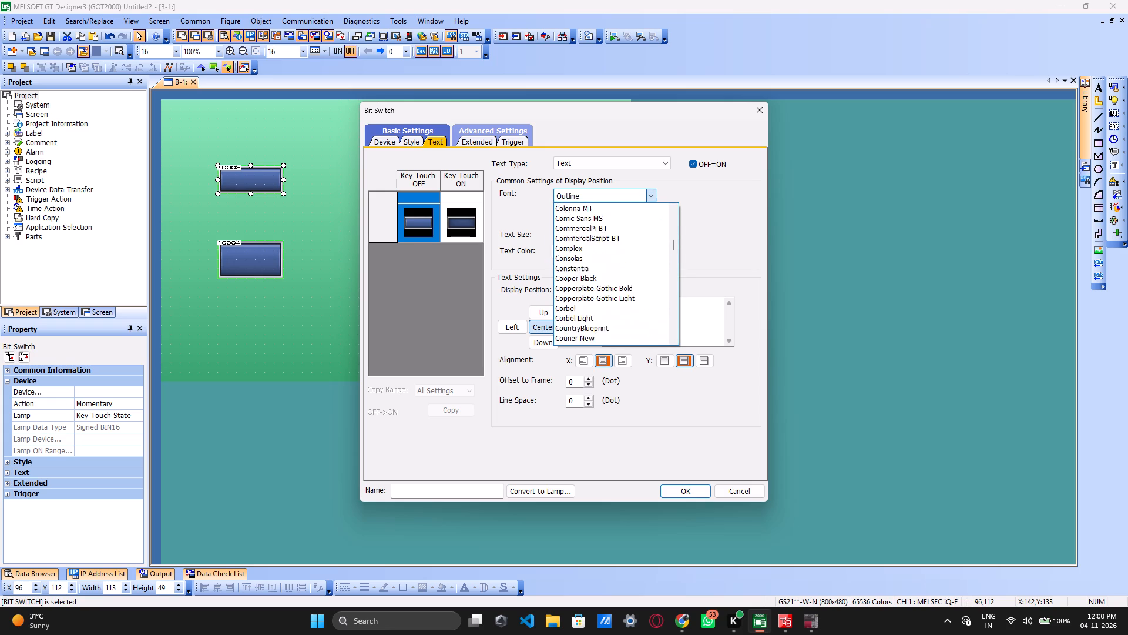
{"action": "scroll", "coordinate": [602, 327], "scroll_direction": "down", "scroll_amount": 3}
{"action": "scroll", "coordinate": [602, 327], "scroll_direction": "up", "scroll_amount": 1}
{"action": "scroll", "coordinate": [602, 327], "scroll_direction": "down", "scroll_amount": 1}
{"action": "scroll", "coordinate": [602, 327], "scroll_direction": "up", "scroll_amount": 1}
{"action": "scroll", "coordinate": [605, 315], "scroll_direction": "down", "scroll_amount": 1}
{"action": "scroll", "coordinate": [605, 315], "scroll_direction": "up", "scroll_amount": 12}
{"action": "scroll", "coordinate": [603, 265], "scroll_direction": "up", "scroll_amount": 12}
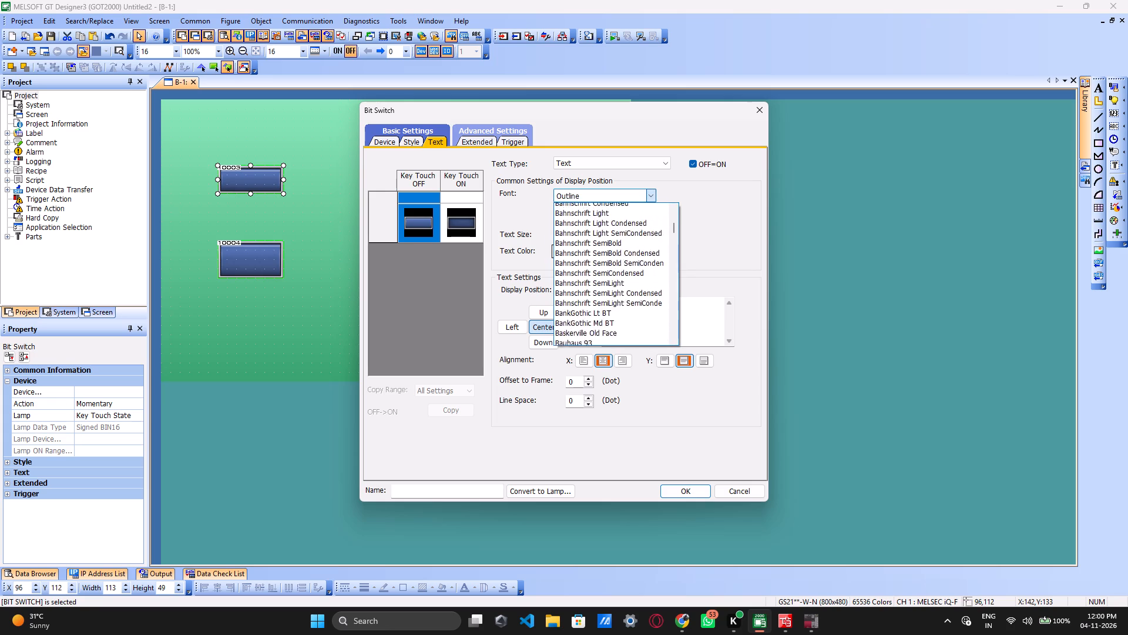
{"action": "scroll", "coordinate": [603, 265], "scroll_direction": "up", "scroll_amount": 10}
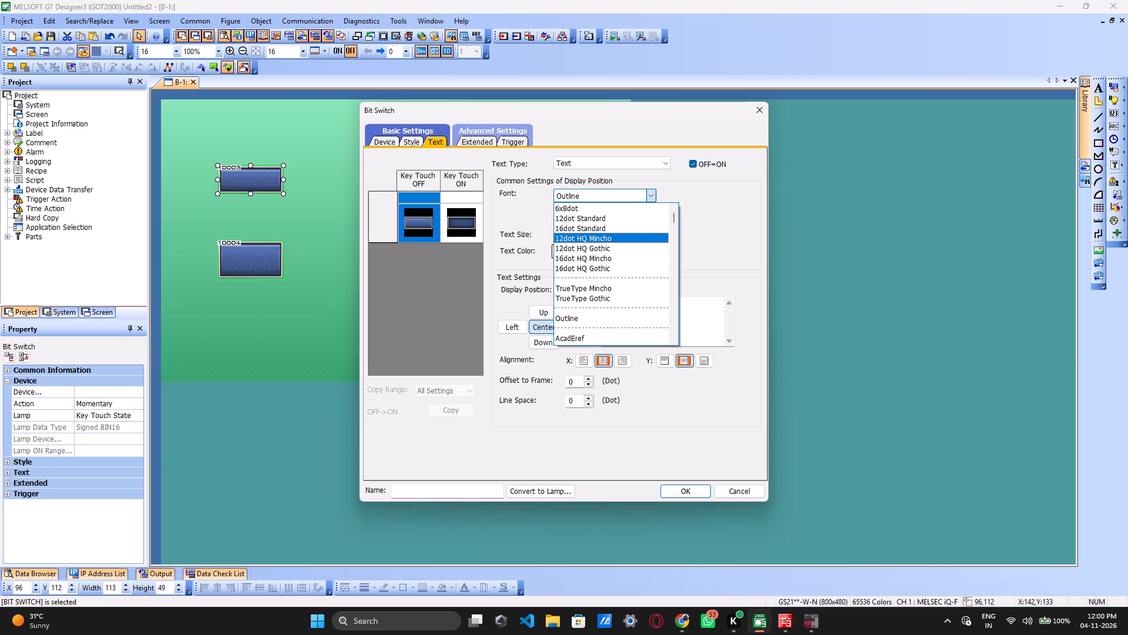
{"action": "left_click", "coordinate": [589, 226]}
{"action": "left_click", "coordinate": [623, 327]}
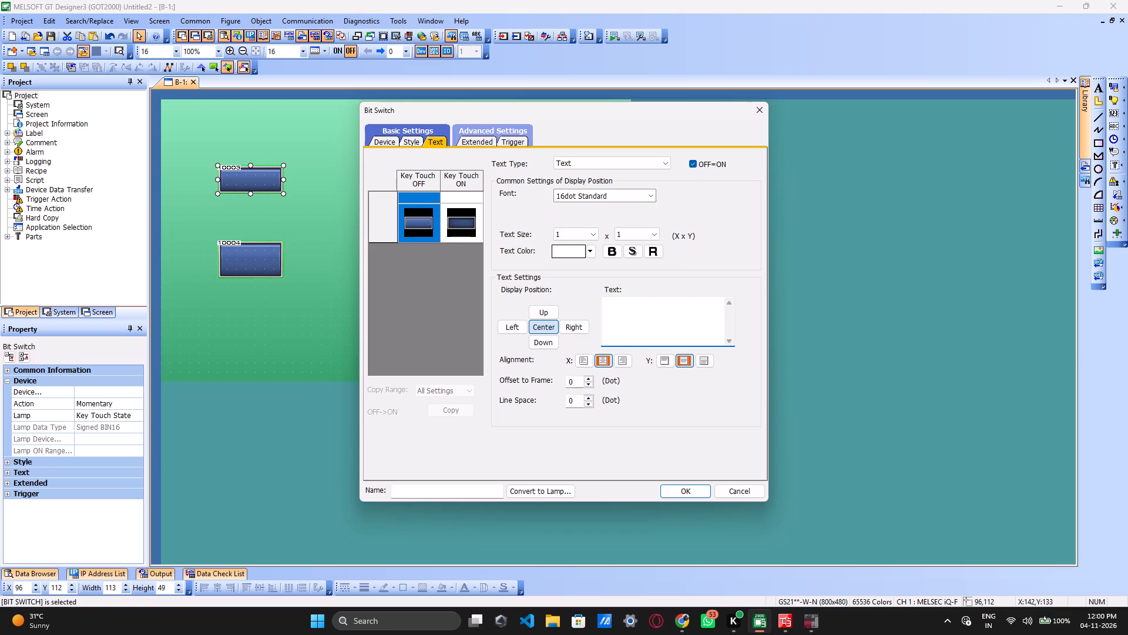
{"action": "type", "text": "ON"}
{"action": "left_click", "coordinate": [682, 490]}
Label the lower bit switch OFF in the 16dot Standard font.
{"action": "double_click", "coordinate": [258, 256]}
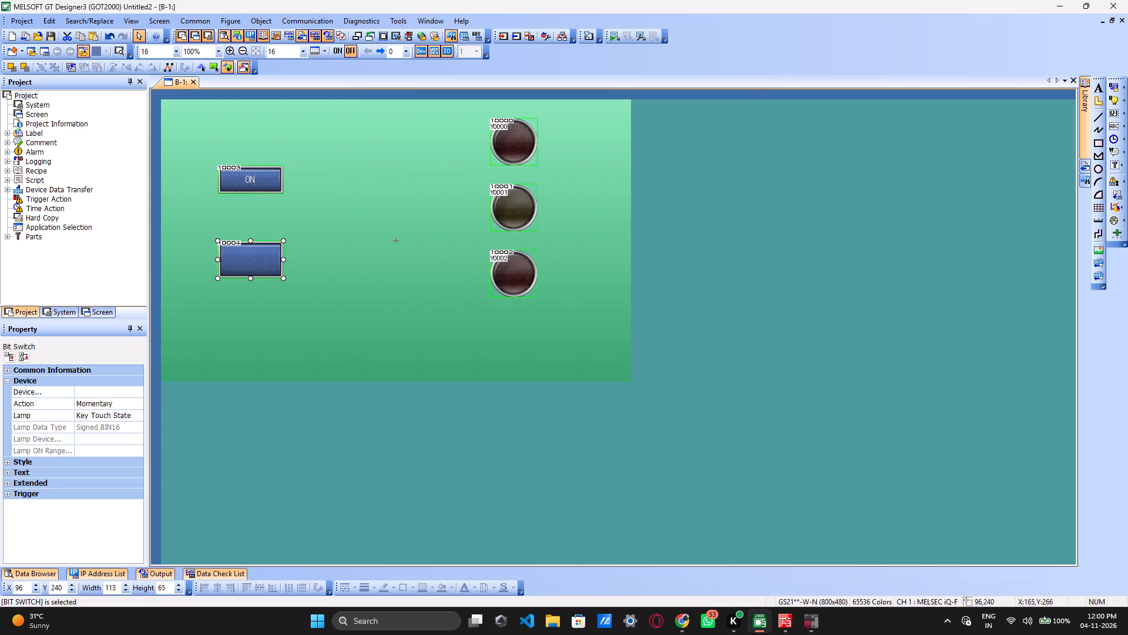
{"action": "left_click", "coordinate": [439, 144]}
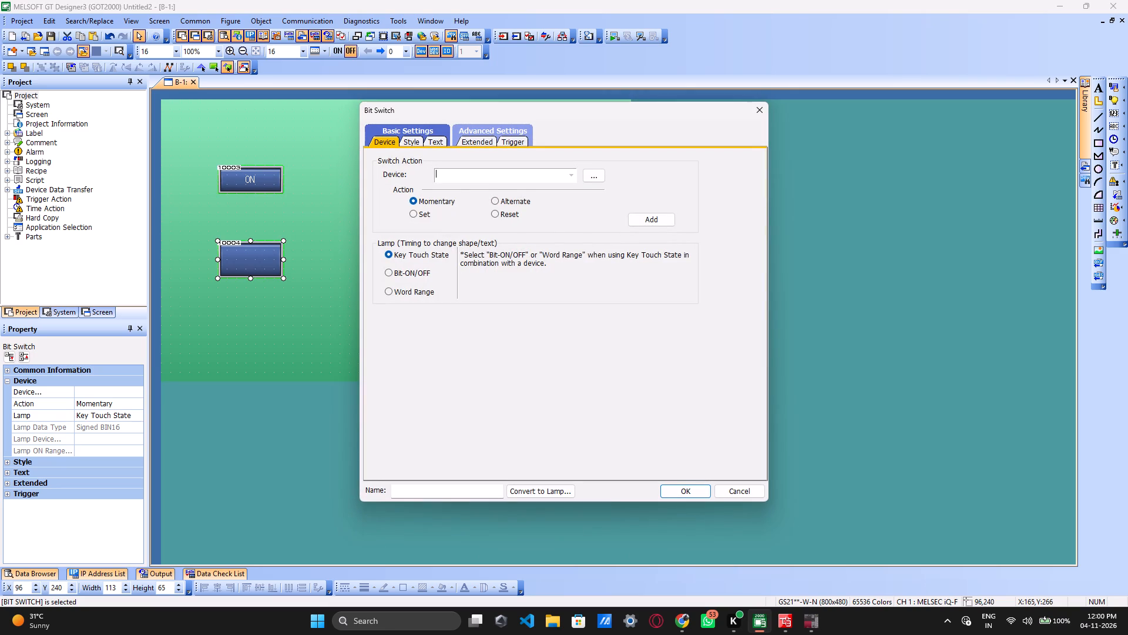
{"action": "left_click", "coordinate": [439, 141]}
{"action": "left_click", "coordinate": [589, 192]}
{"action": "scroll", "coordinate": [593, 227], "scroll_direction": "up", "scroll_amount": 4}
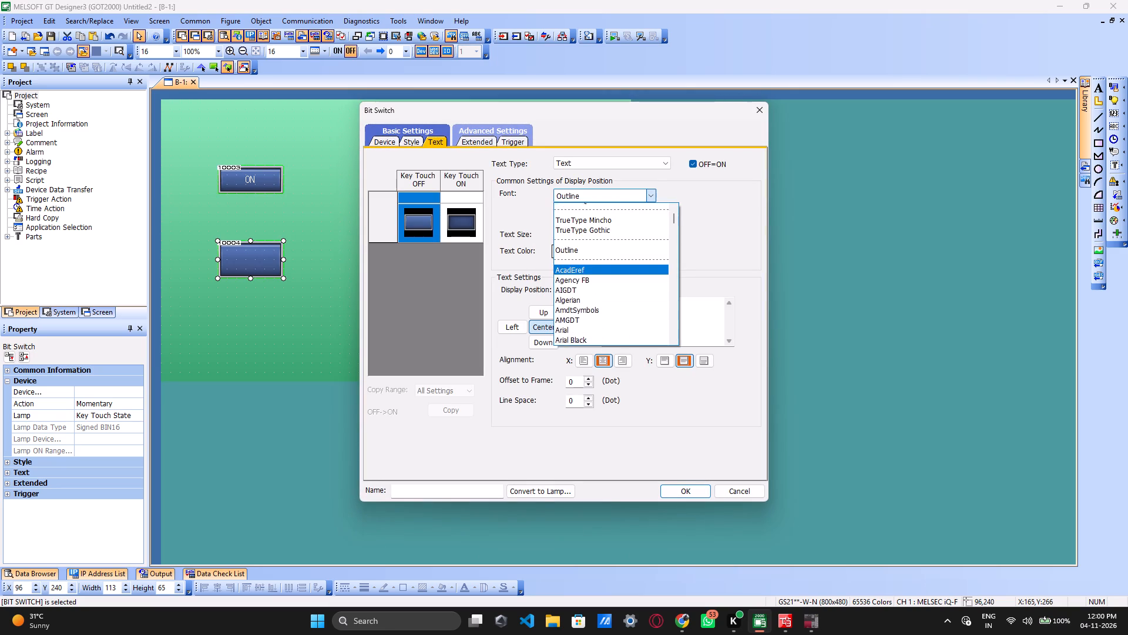
{"action": "scroll", "coordinate": [593, 227], "scroll_direction": "up", "scroll_amount": 2}
{"action": "left_click", "coordinate": [580, 229]}
{"action": "left_click", "coordinate": [626, 305]}
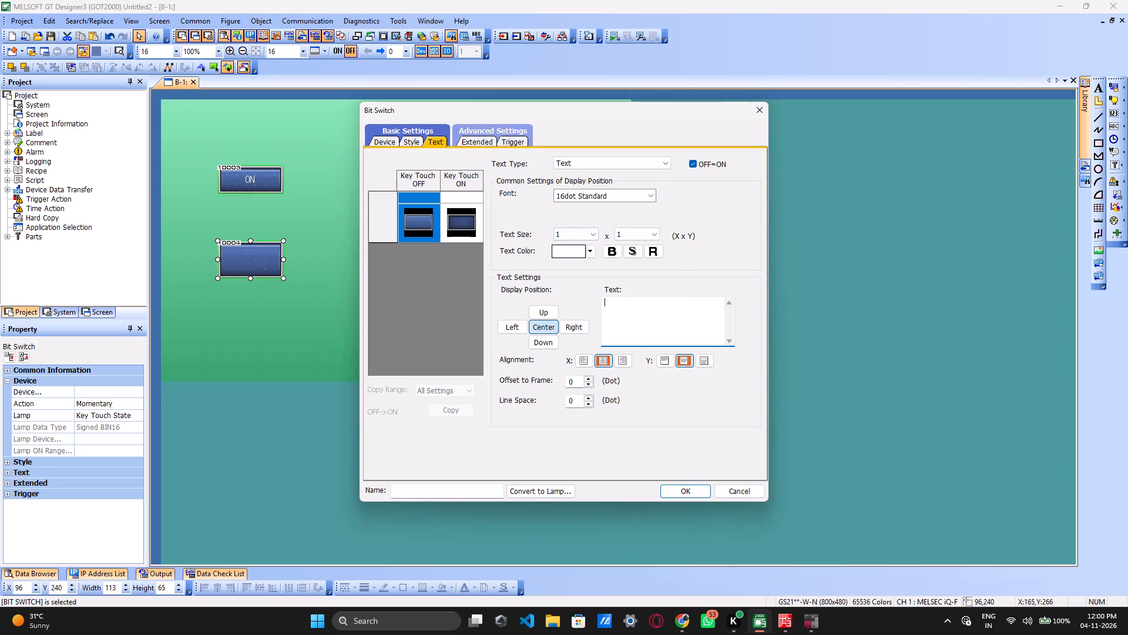
{"action": "key", "text": "shift+p"}
{"action": "key", "text": "shift+BackSpace"}
{"action": "type", "text": "OFF"}
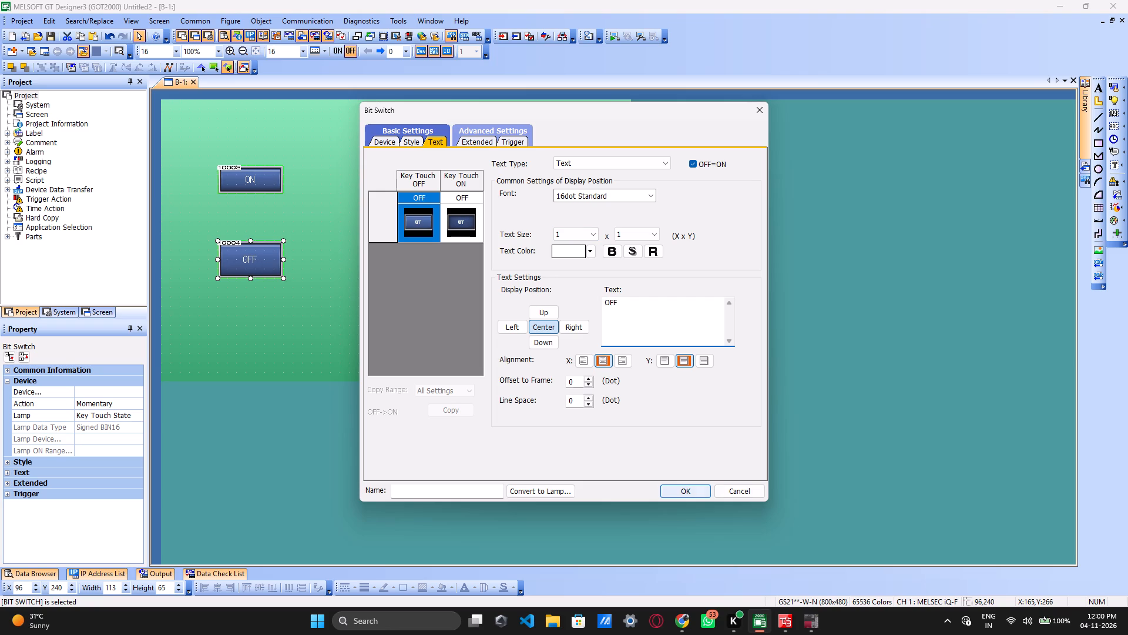
{"action": "left_click", "coordinate": [680, 496]}
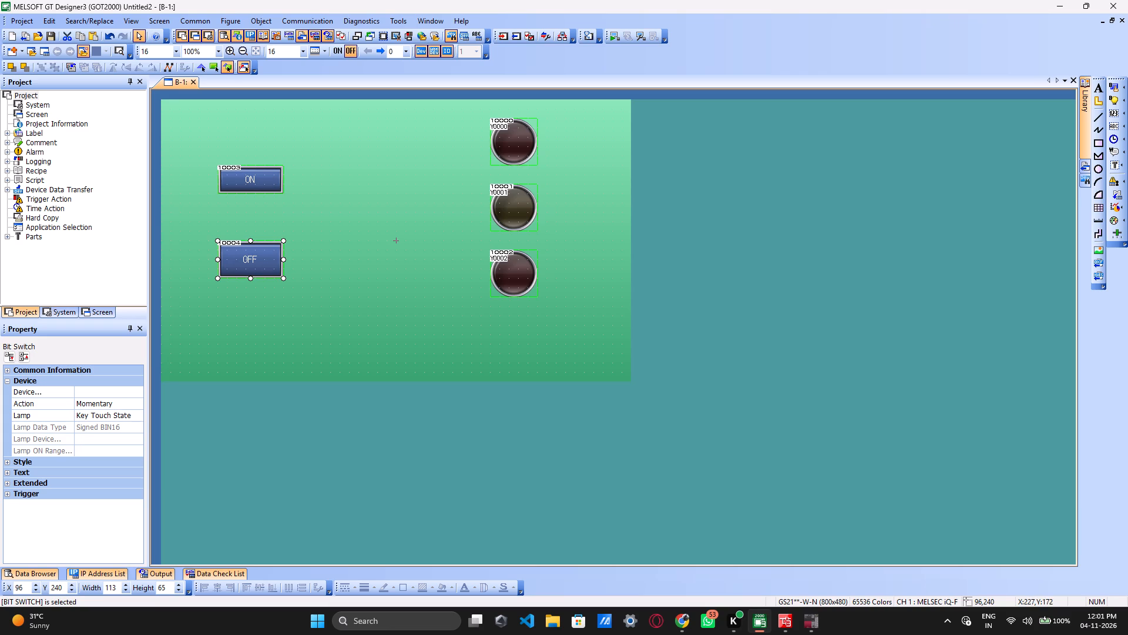
Convert the ON bit switch into a multi-action Switch object, keeping its lamp timing on Key Touch State.
{"action": "double_click", "coordinate": [262, 183]}
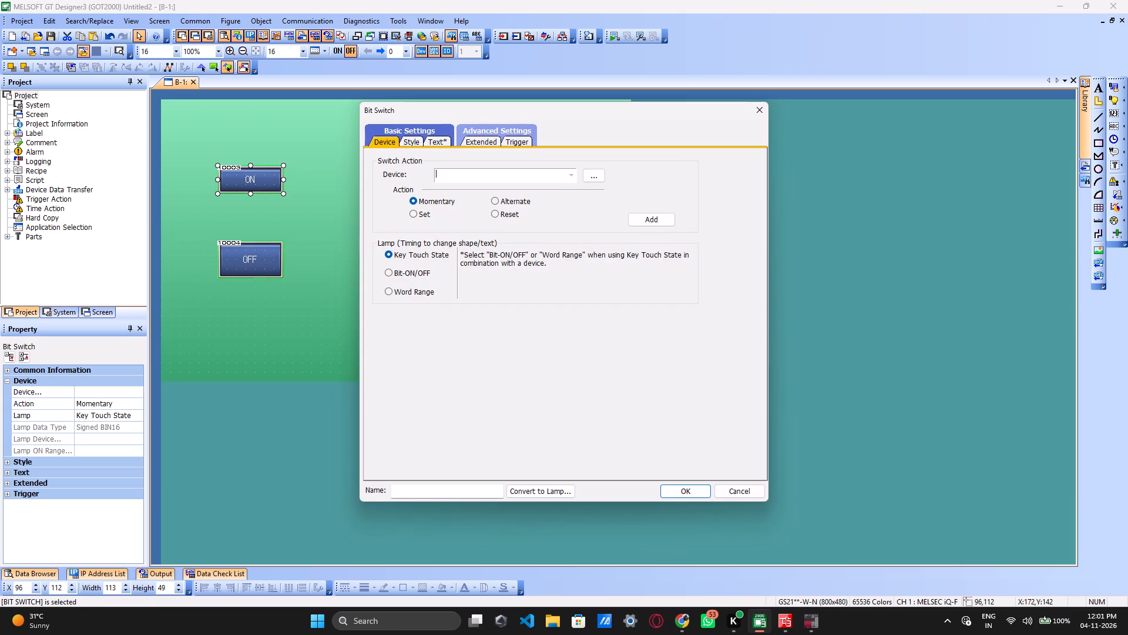
{"action": "left_click", "coordinate": [409, 140]}
{"action": "left_click", "coordinate": [382, 136]}
{"action": "left_click", "coordinate": [416, 273]}
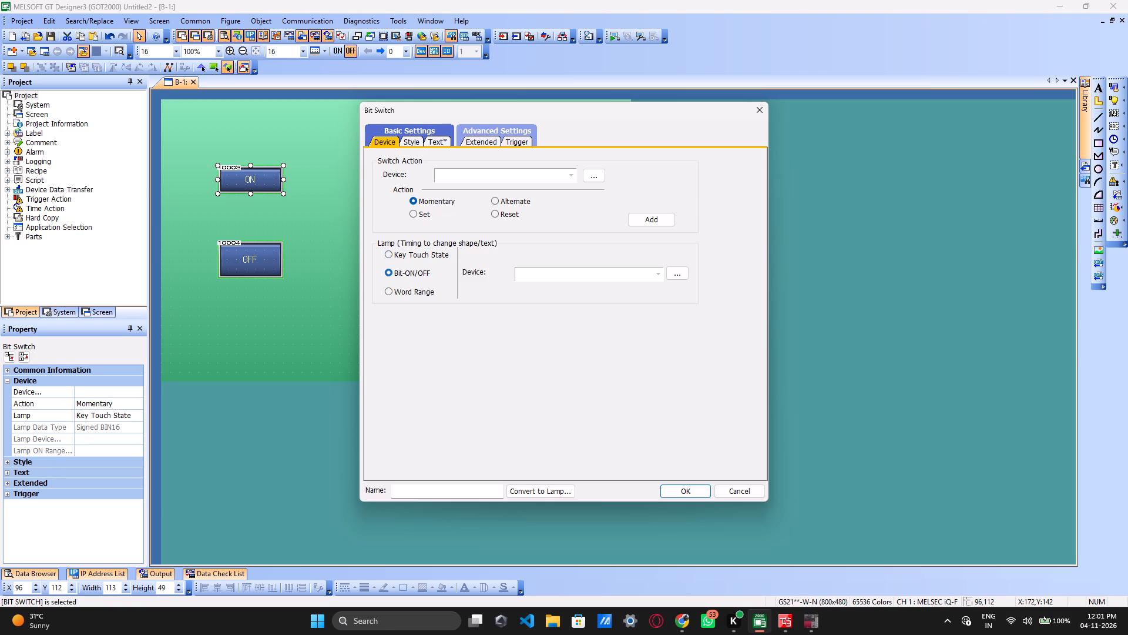
{"action": "left_click", "coordinate": [416, 259]}
{"action": "left_click", "coordinate": [394, 250]}
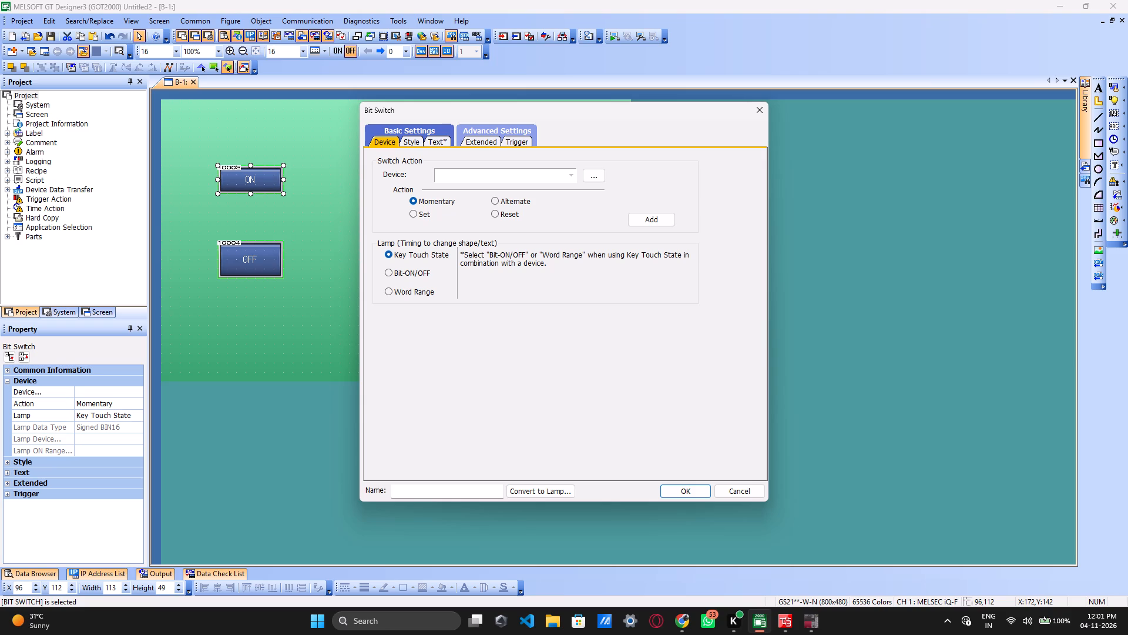
{"action": "left_click", "coordinate": [639, 217]}
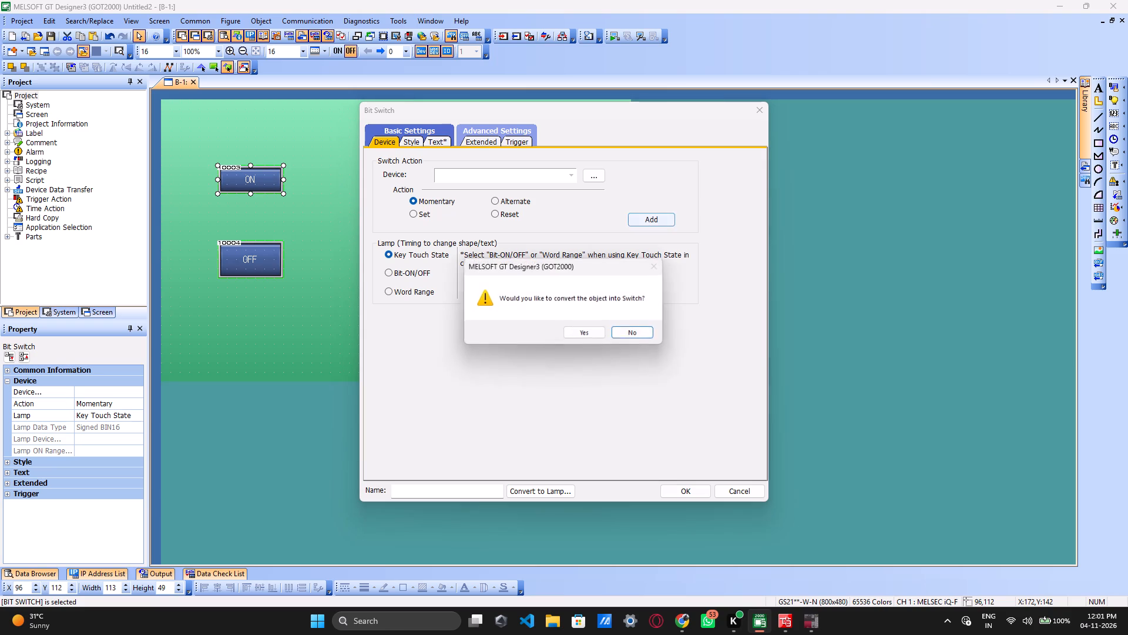
{"action": "left_click", "coordinate": [596, 330]}
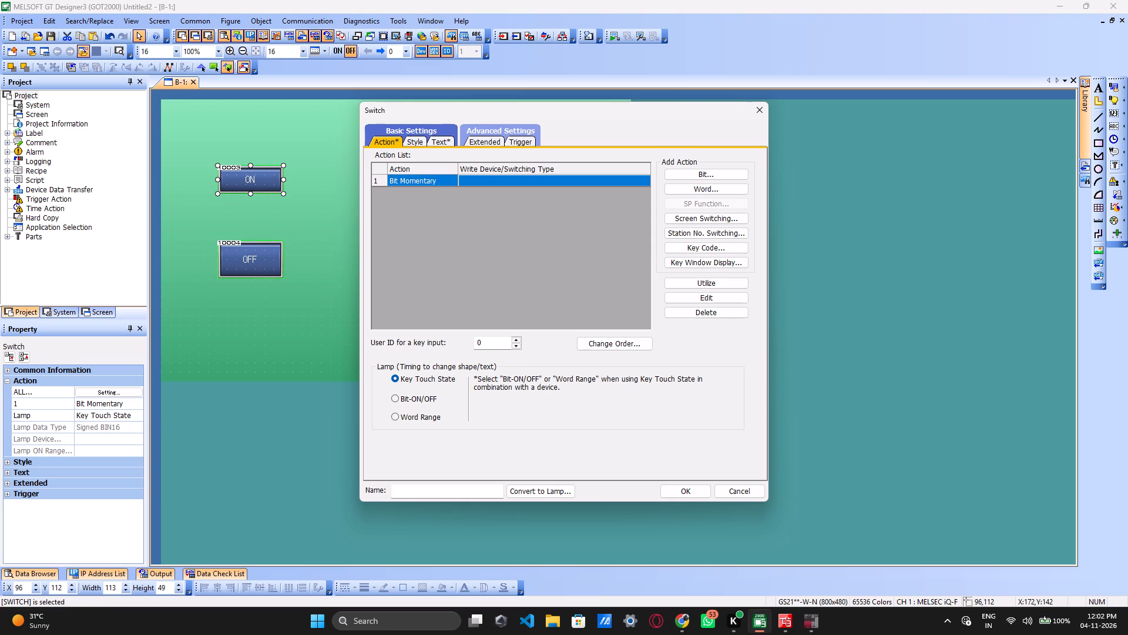
Add a momentary bit action with device X0000 to the ON switch's action list.
{"action": "left_click", "coordinate": [701, 176]}
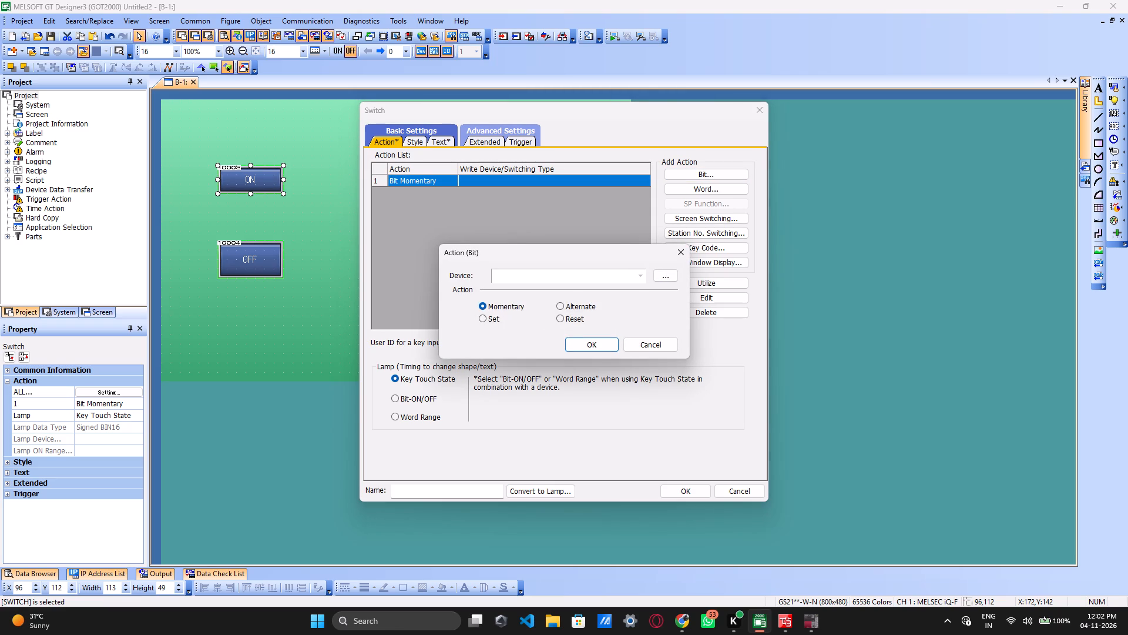
{"action": "right_click_drag", "start_coordinate": [1114, 330], "coordinate": [1127, 620]}
{"action": "right_click_drag", "start_coordinate": [1127, 620], "coordinate": [1113, 634]}
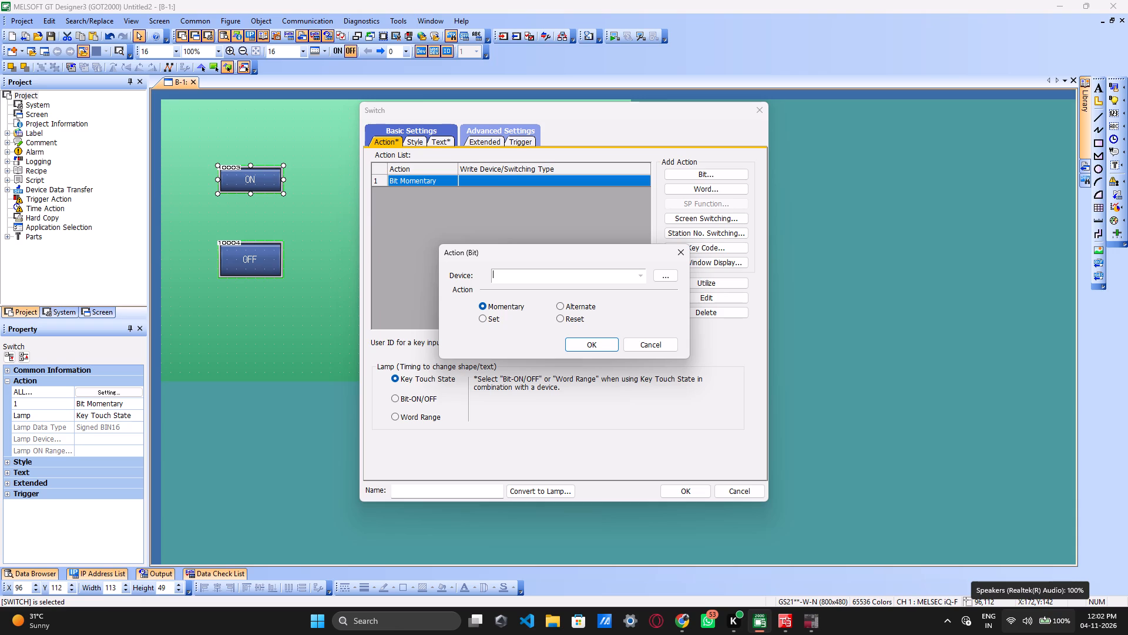
{"action": "left_click", "coordinate": [666, 279]}
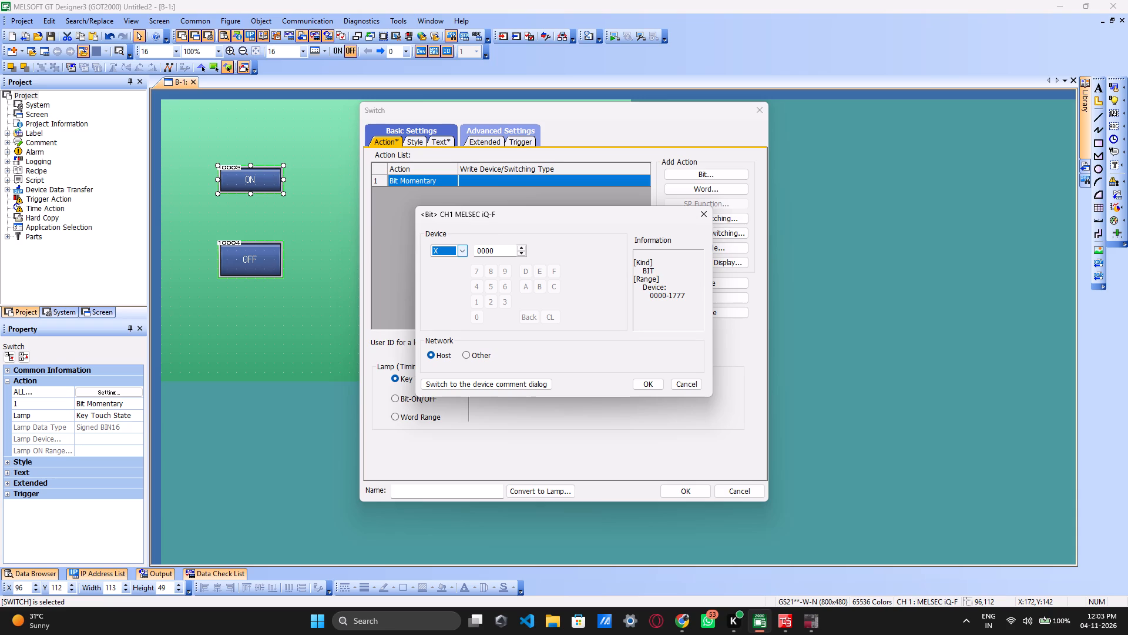
{"action": "left_click", "coordinate": [649, 389]}
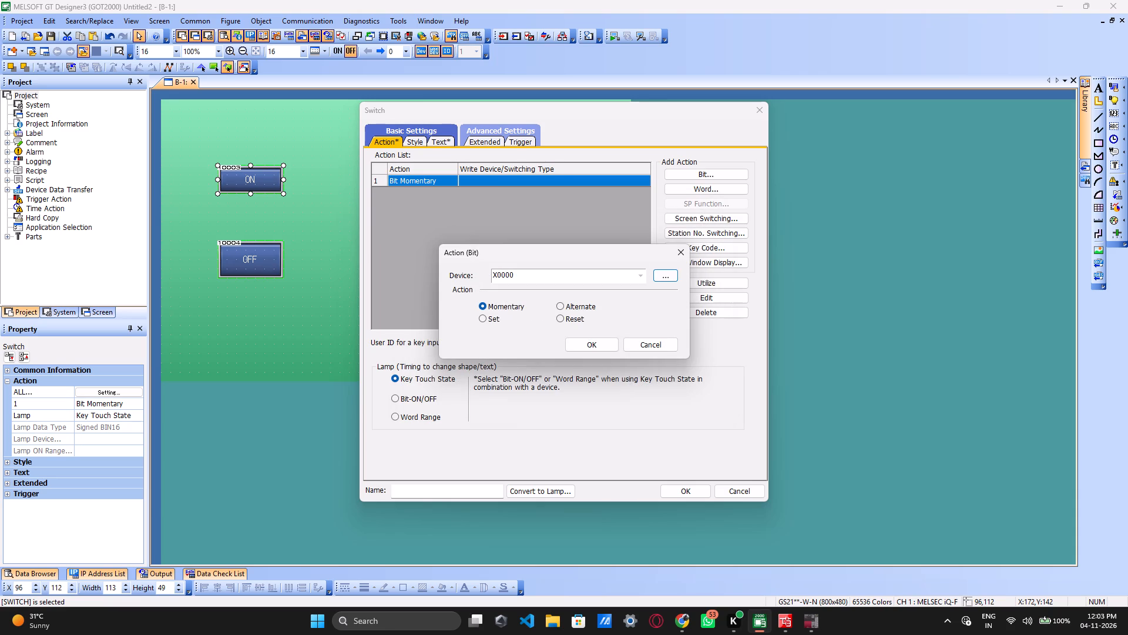
{"action": "left_click", "coordinate": [602, 342]}
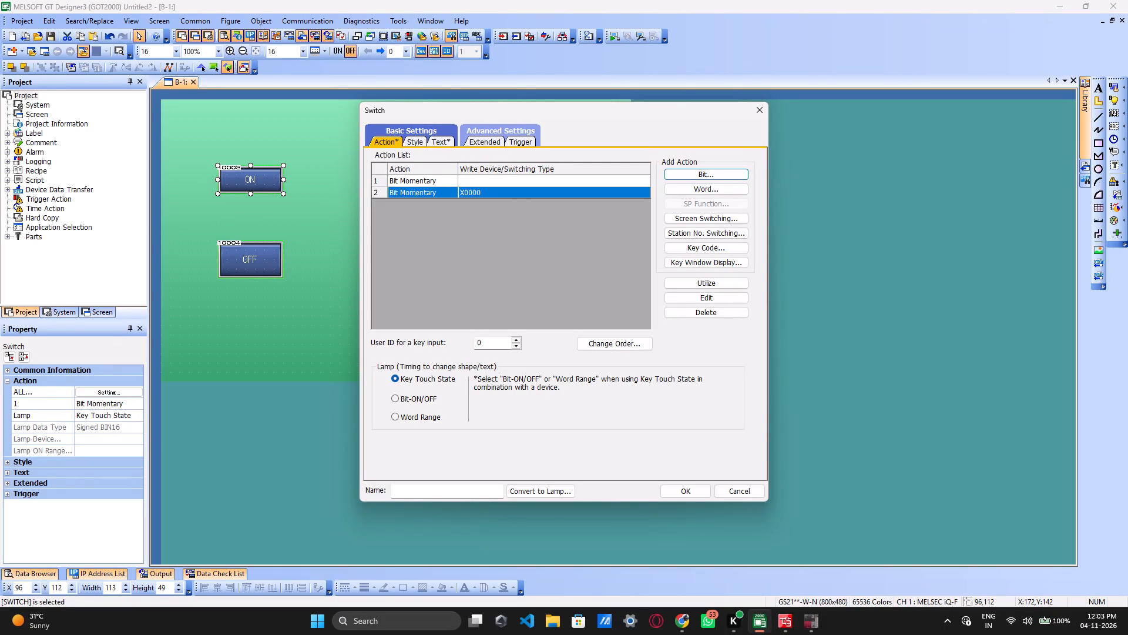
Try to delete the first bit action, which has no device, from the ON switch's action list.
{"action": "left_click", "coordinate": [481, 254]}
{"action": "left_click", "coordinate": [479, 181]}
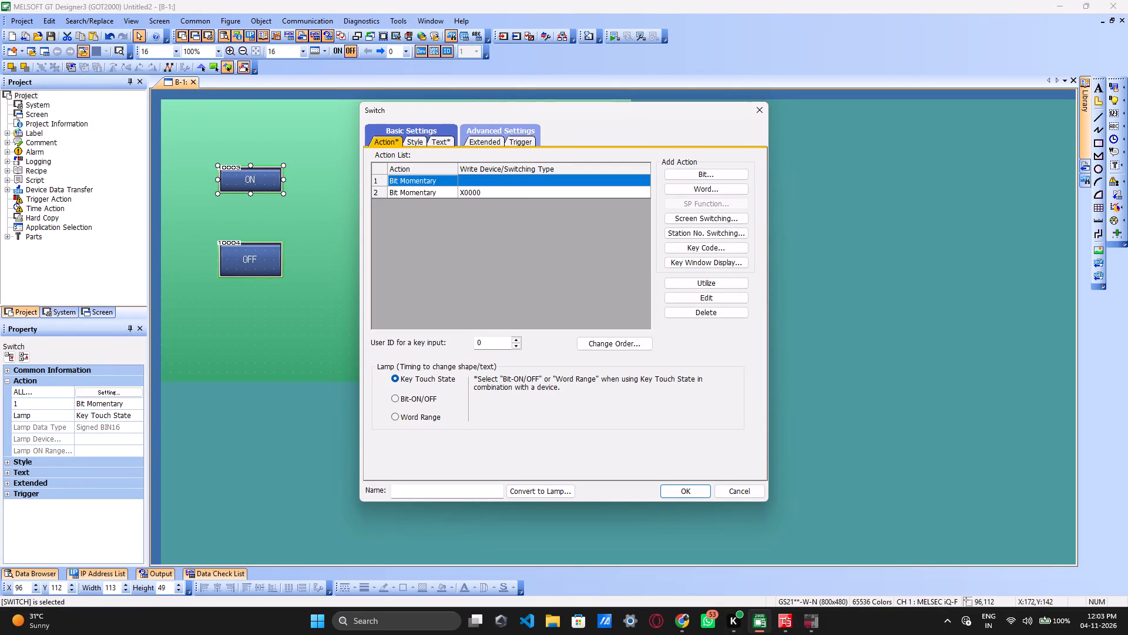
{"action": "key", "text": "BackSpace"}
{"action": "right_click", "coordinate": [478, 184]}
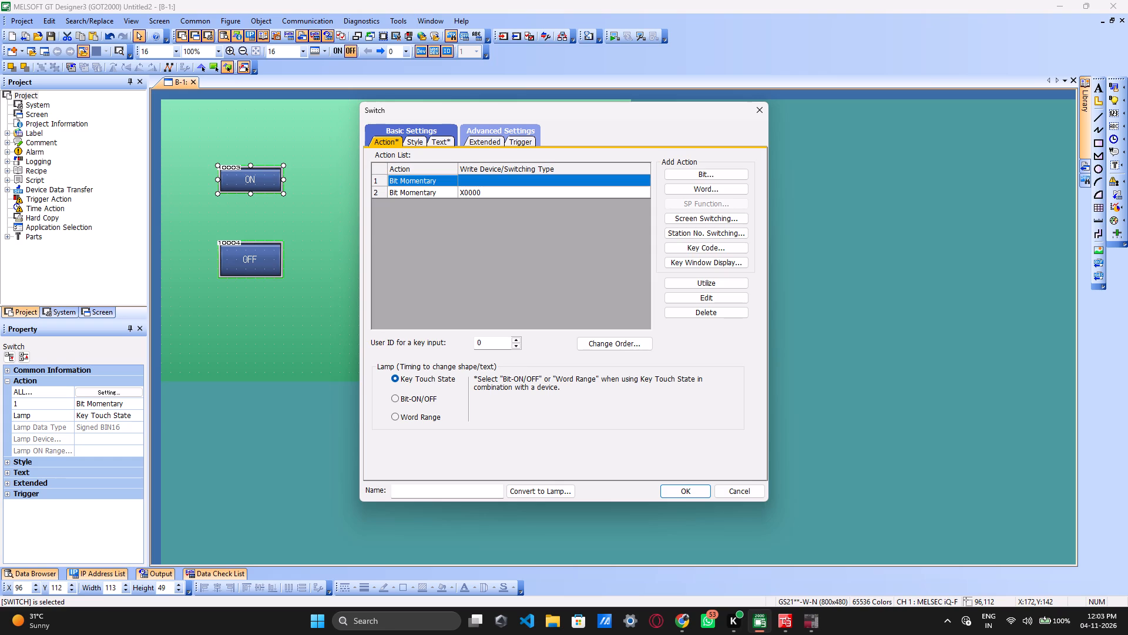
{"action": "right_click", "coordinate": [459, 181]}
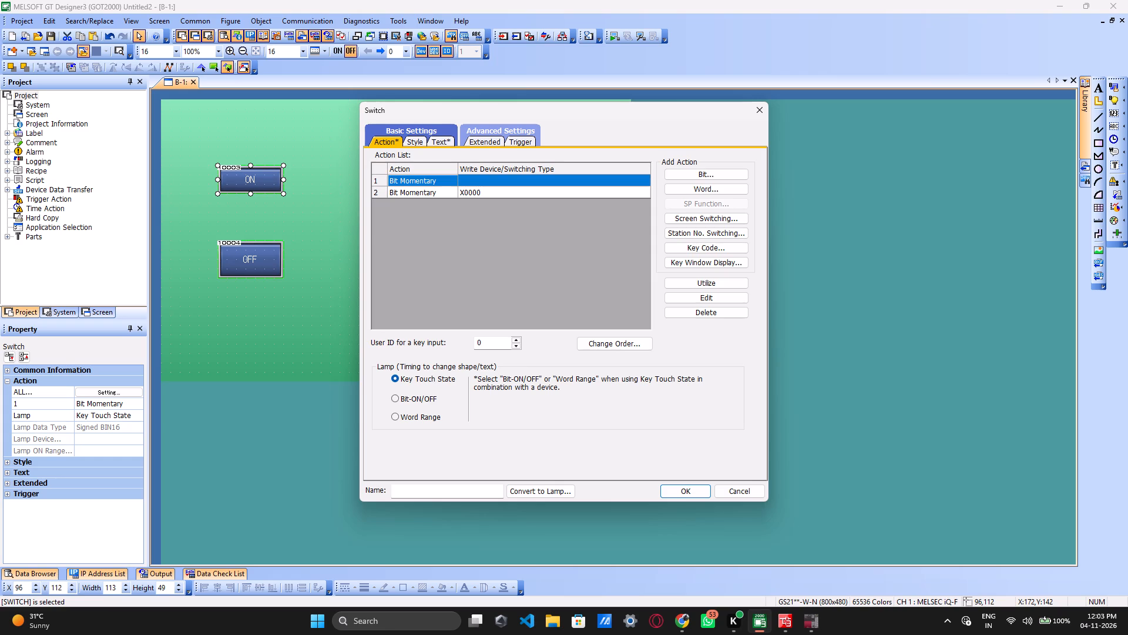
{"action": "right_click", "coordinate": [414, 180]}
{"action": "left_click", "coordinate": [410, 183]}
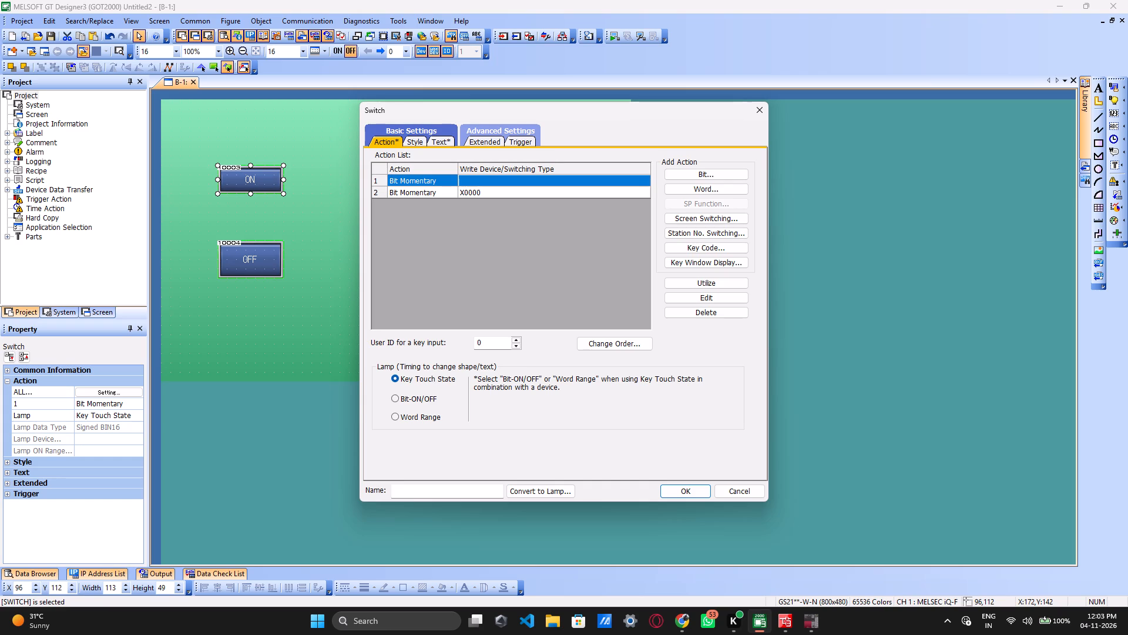
Accept the ON switch's settings.
{"action": "left_click", "coordinate": [700, 492]}
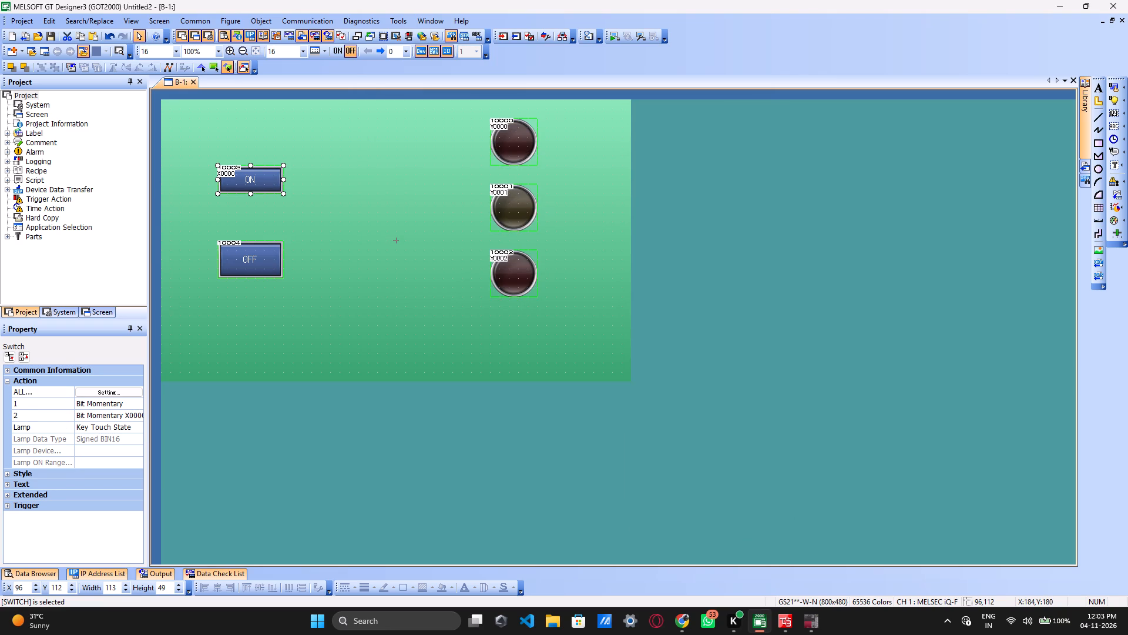
Convert the OFF bit switch into a multi-action Switch object.
{"action": "double_click", "coordinate": [248, 260]}
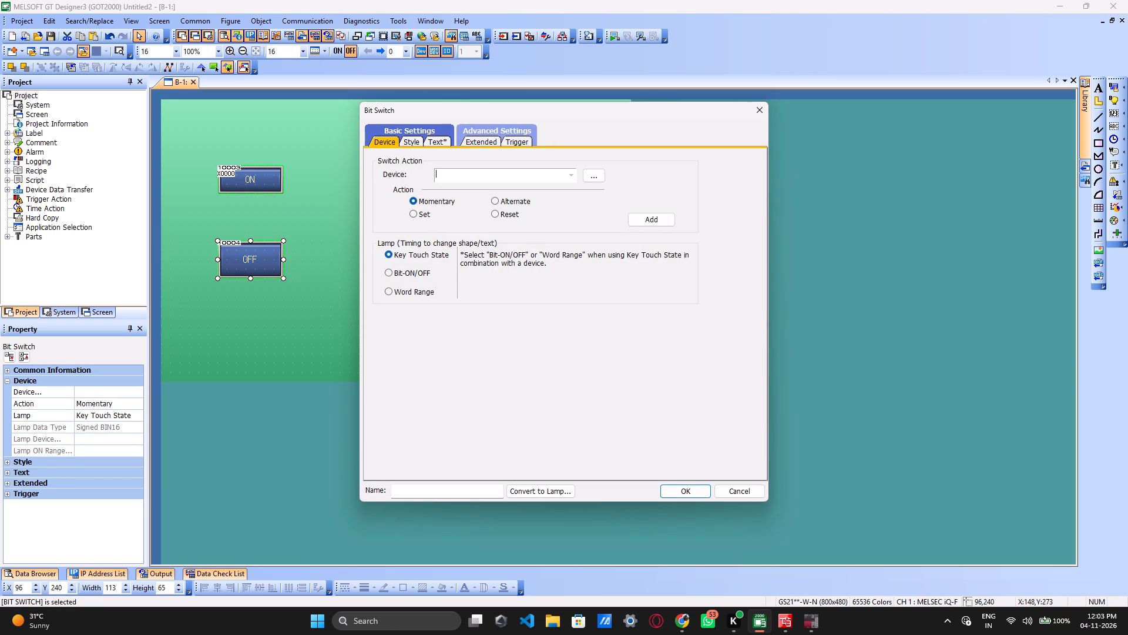
{"action": "left_click", "coordinate": [654, 221]}
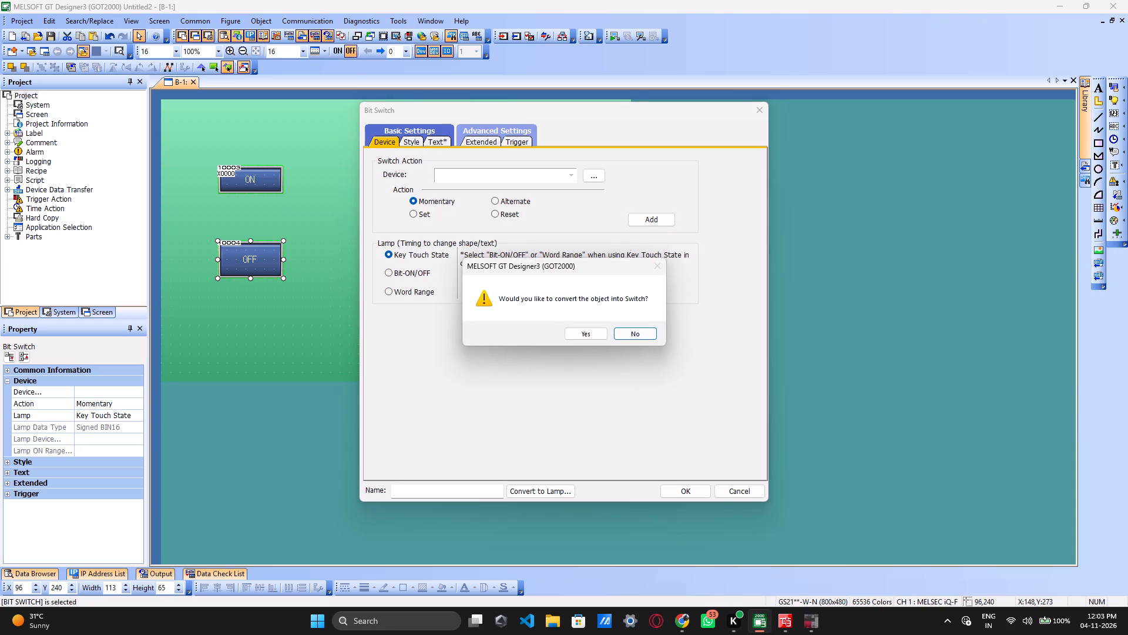
{"action": "left_click", "coordinate": [580, 330]}
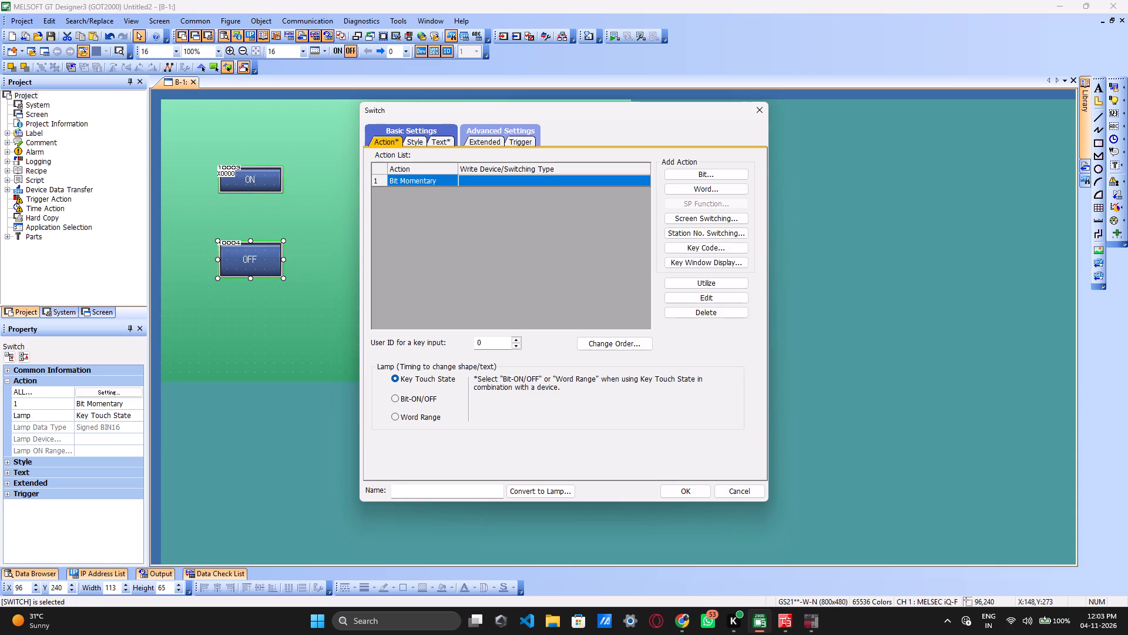
Add a momentary bit action with device X0001 to the OFF switch's action list and accept the switch settings.
{"action": "left_click", "coordinate": [695, 171]}
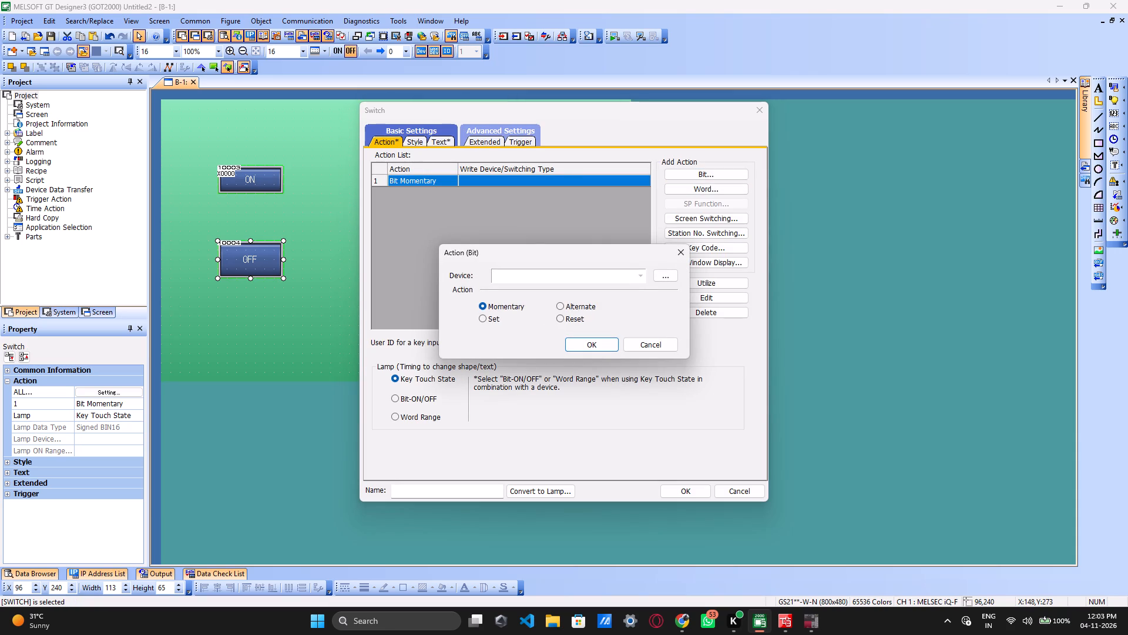
{"action": "left_click", "coordinate": [659, 276]}
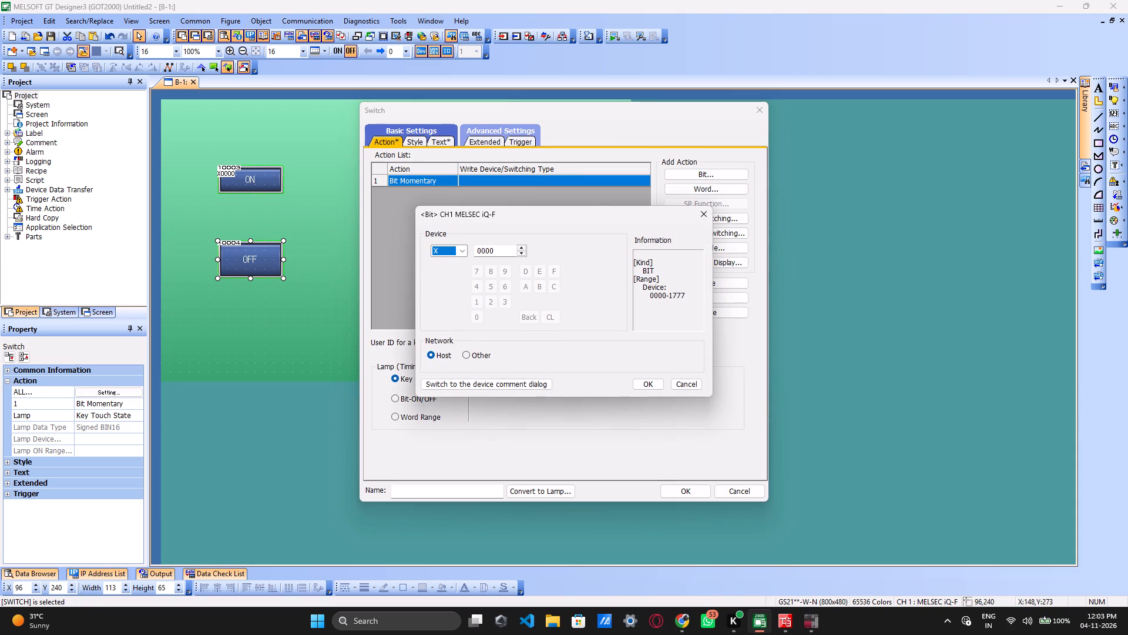
{"action": "left_click", "coordinate": [495, 250]}
{"action": "key", "text": "BackSpace"}
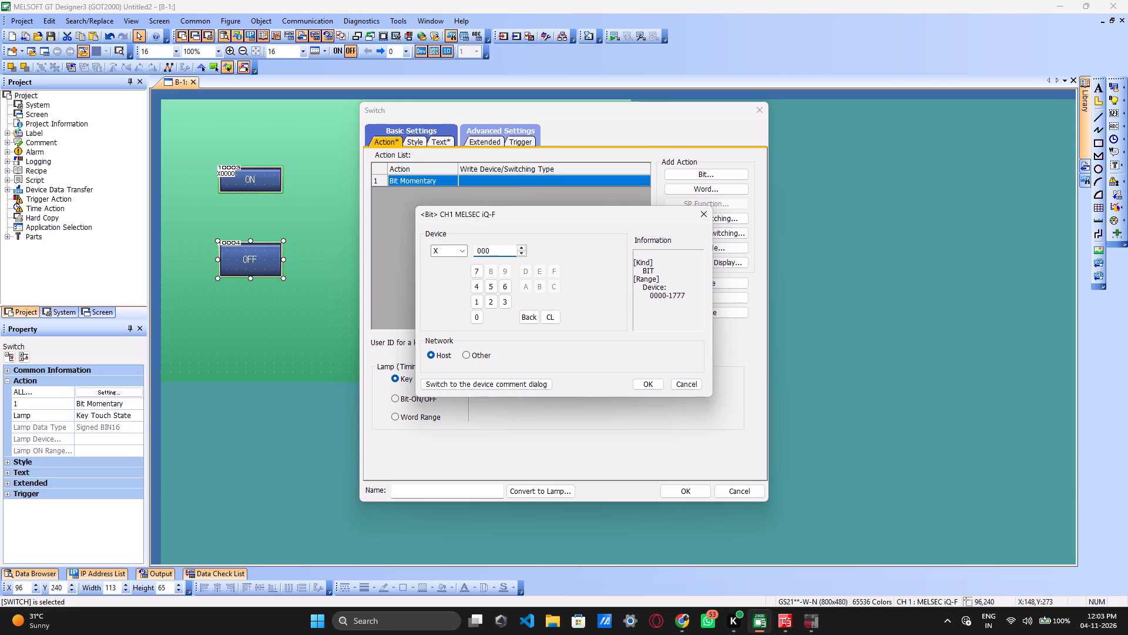
{"action": "left_click", "coordinate": [478, 301]}
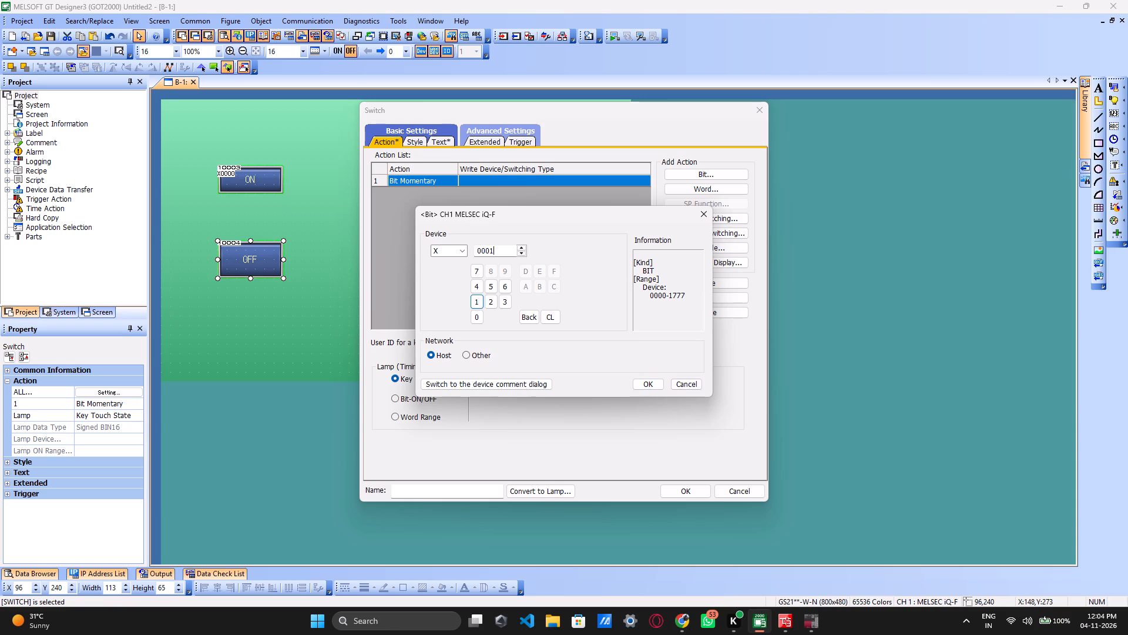
{"action": "left_click", "coordinate": [648, 384]}
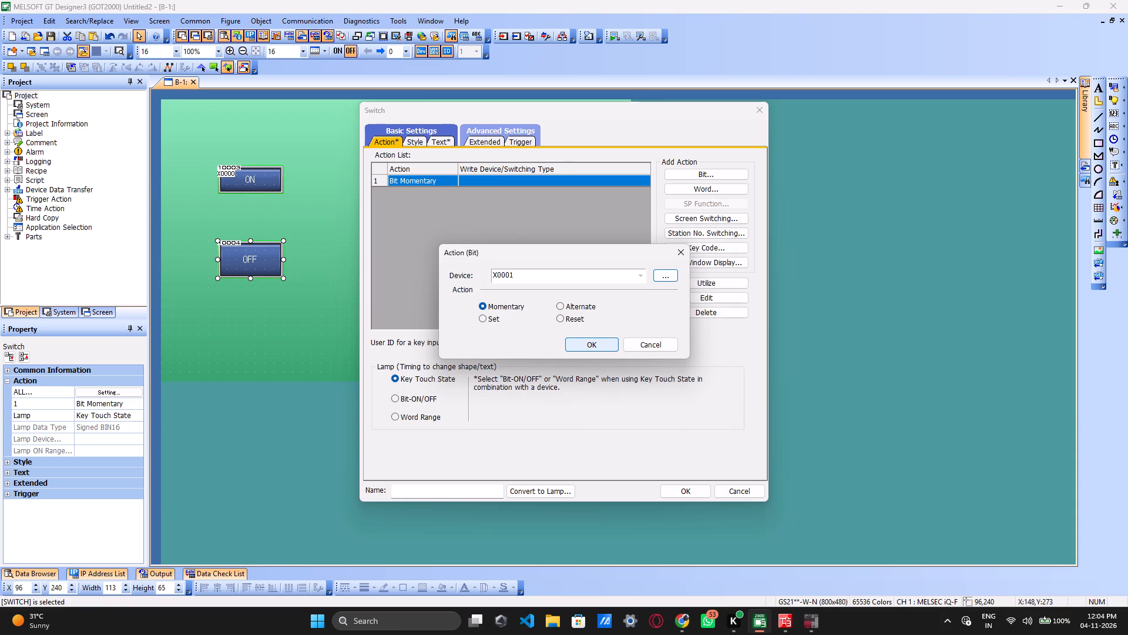
{"action": "left_click", "coordinate": [596, 347]}
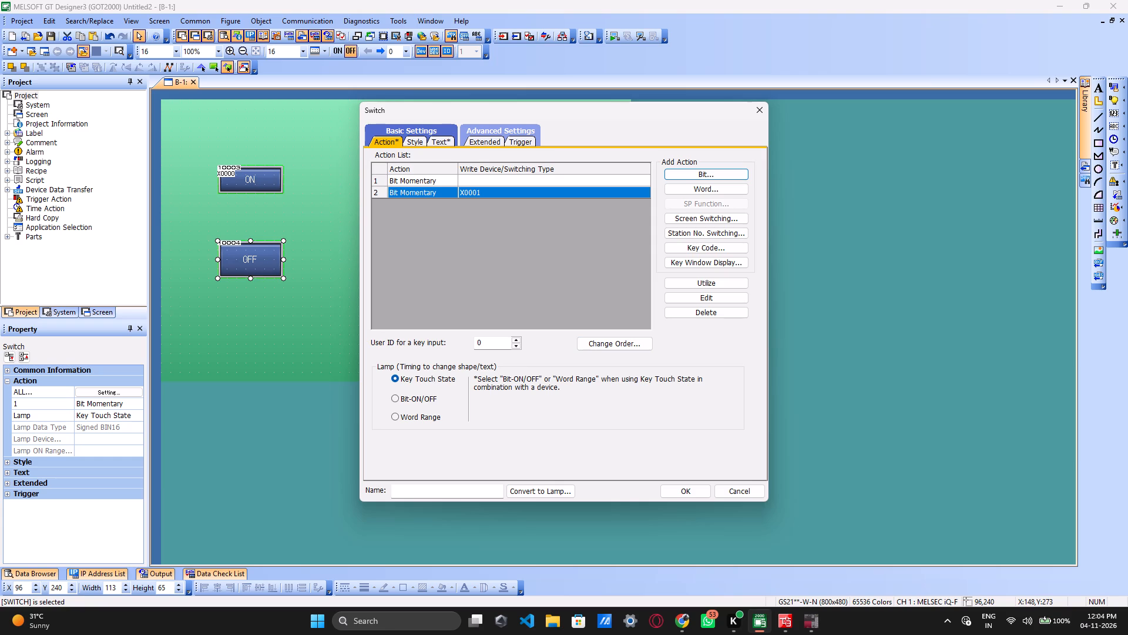
{"action": "left_click", "coordinate": [674, 494]}
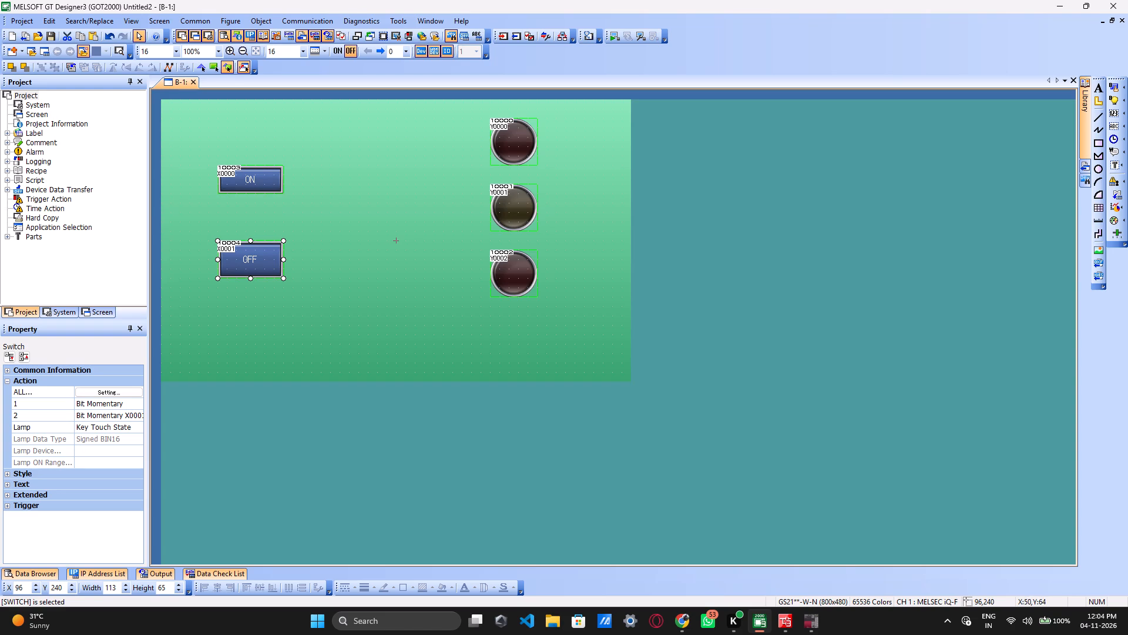
Select the ON and OFF switches together on the screen.
{"action": "left_click_drag", "start_coordinate": [190, 137], "coordinate": [304, 315]}
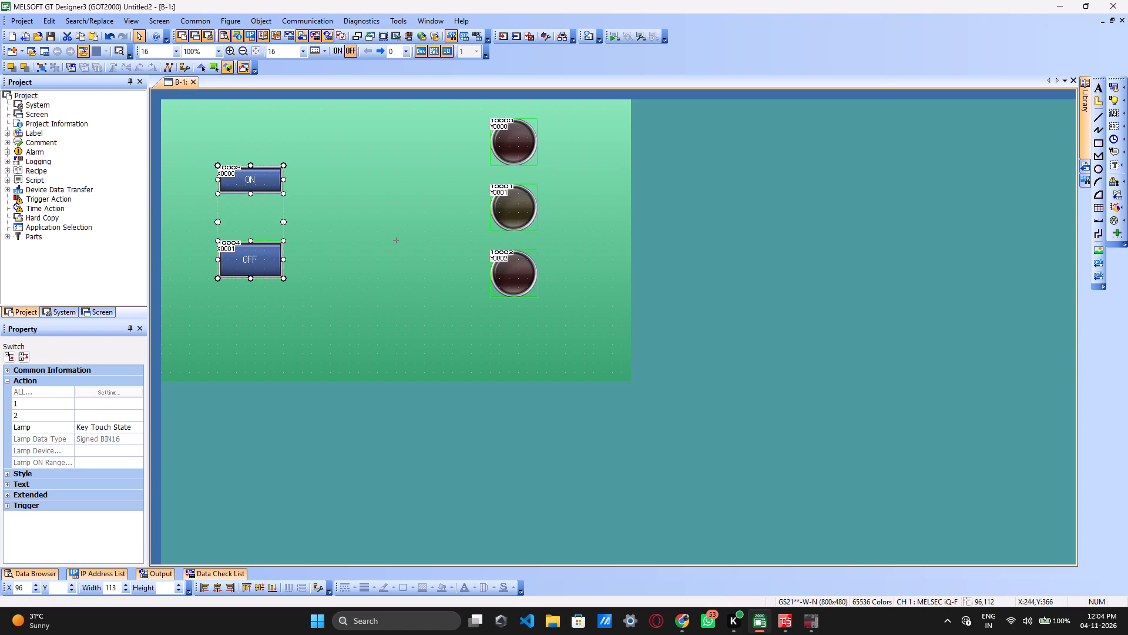
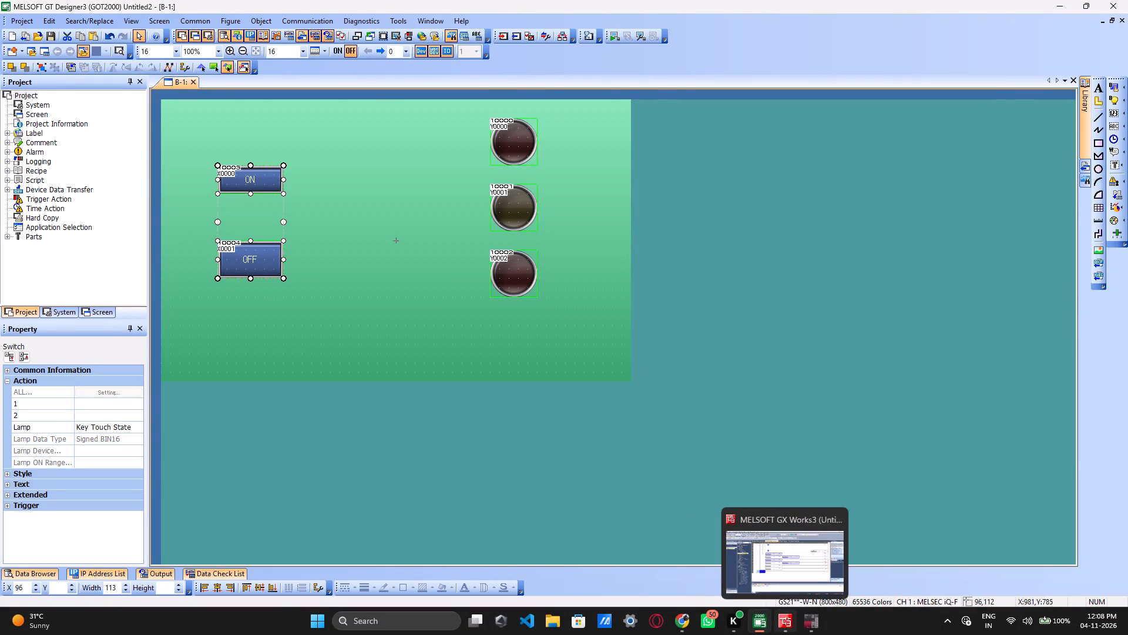
Switch to GX Works3 to look over the monitored ladder program, and return to GT Designer3.
{"action": "left_click", "coordinate": [784, 580]}
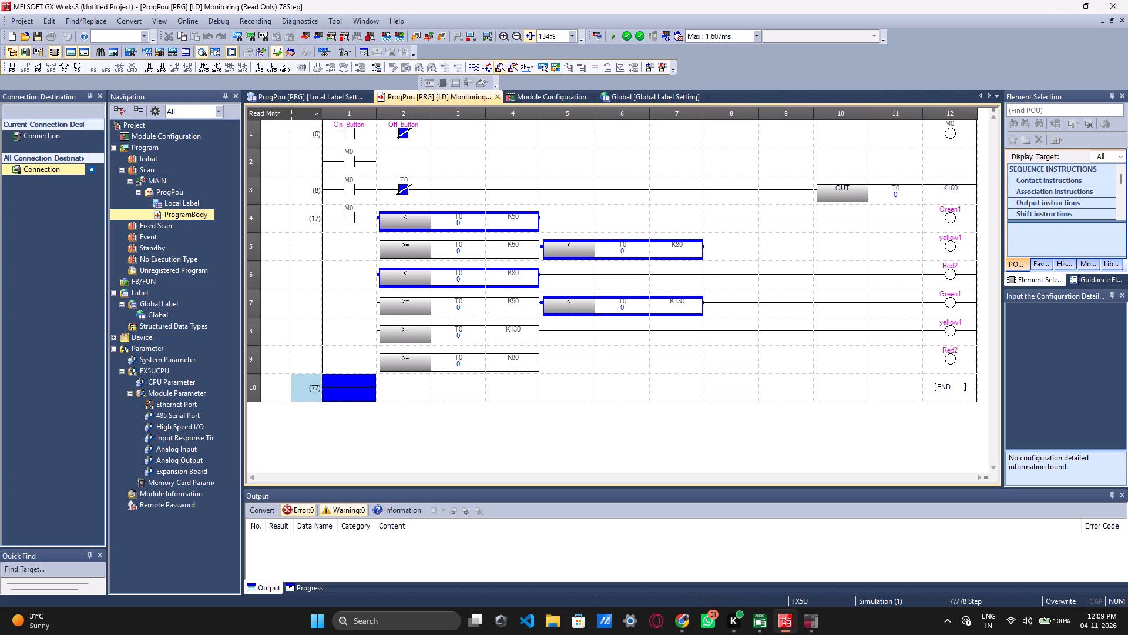
{"action": "scroll", "coordinate": [475, 333], "scroll_direction": "down", "scroll_amount": 4}
{"action": "scroll", "coordinate": [495, 376], "scroll_direction": "up", "scroll_amount": 4}
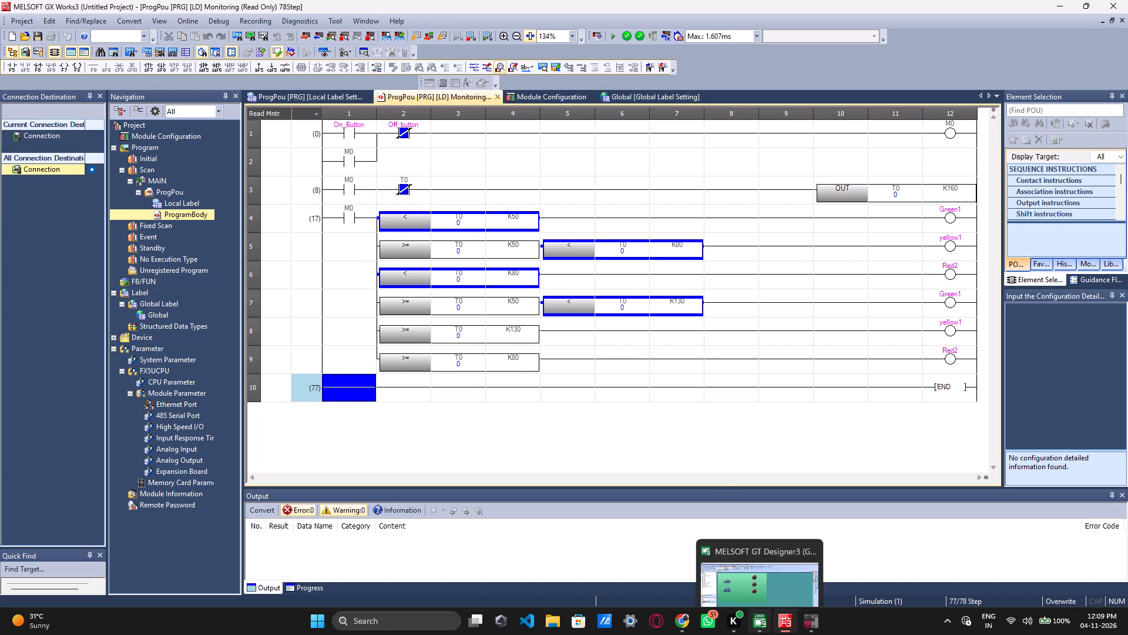
{"action": "left_click", "coordinate": [764, 627]}
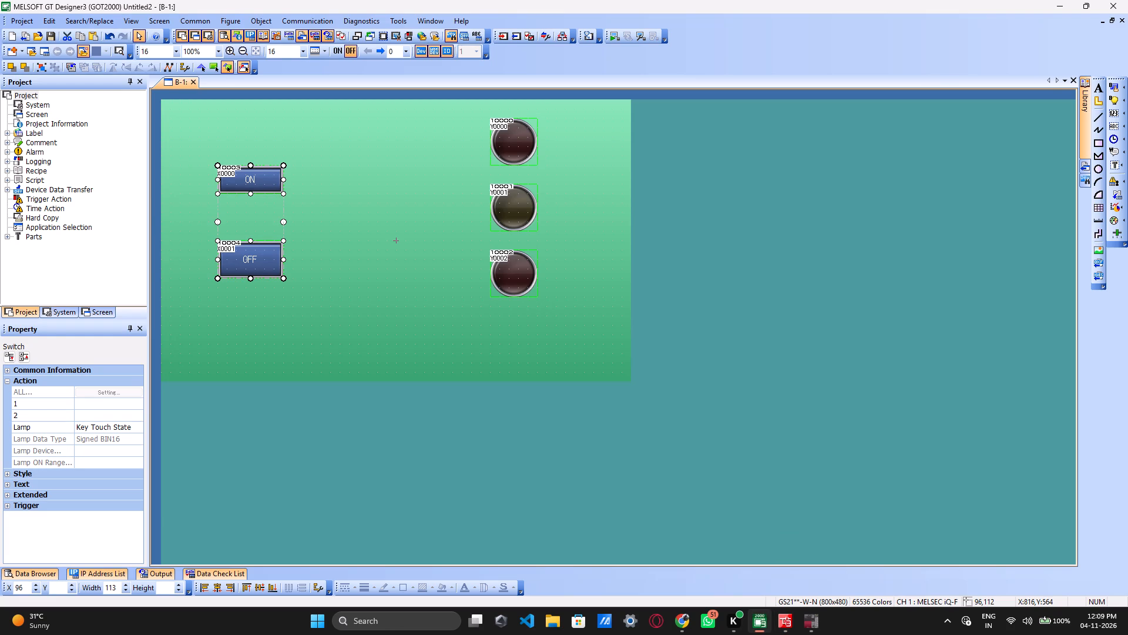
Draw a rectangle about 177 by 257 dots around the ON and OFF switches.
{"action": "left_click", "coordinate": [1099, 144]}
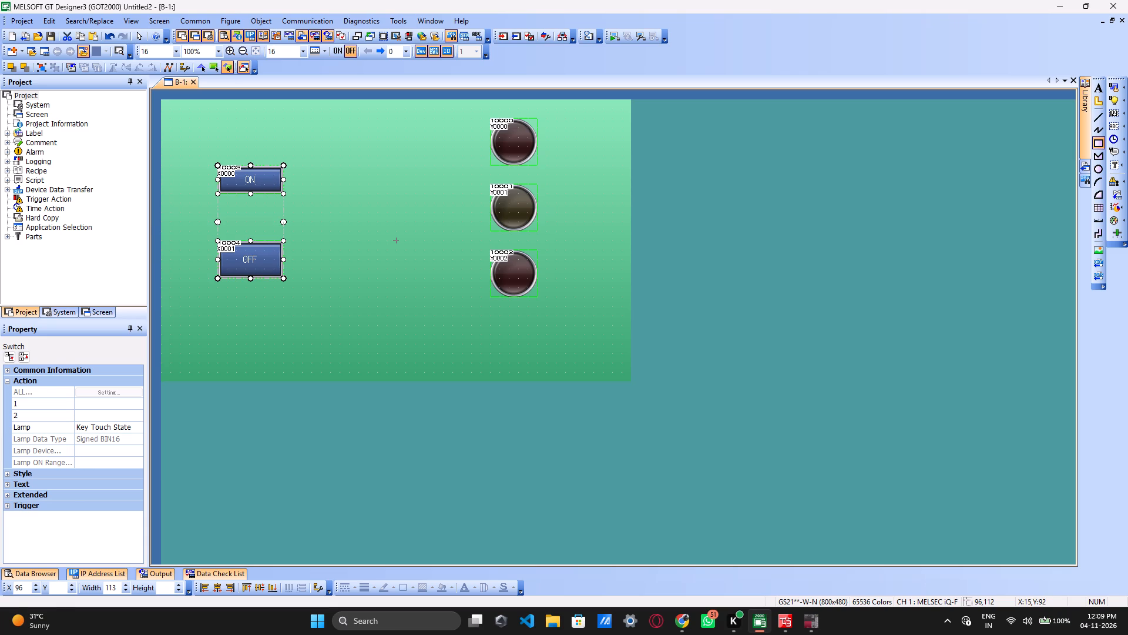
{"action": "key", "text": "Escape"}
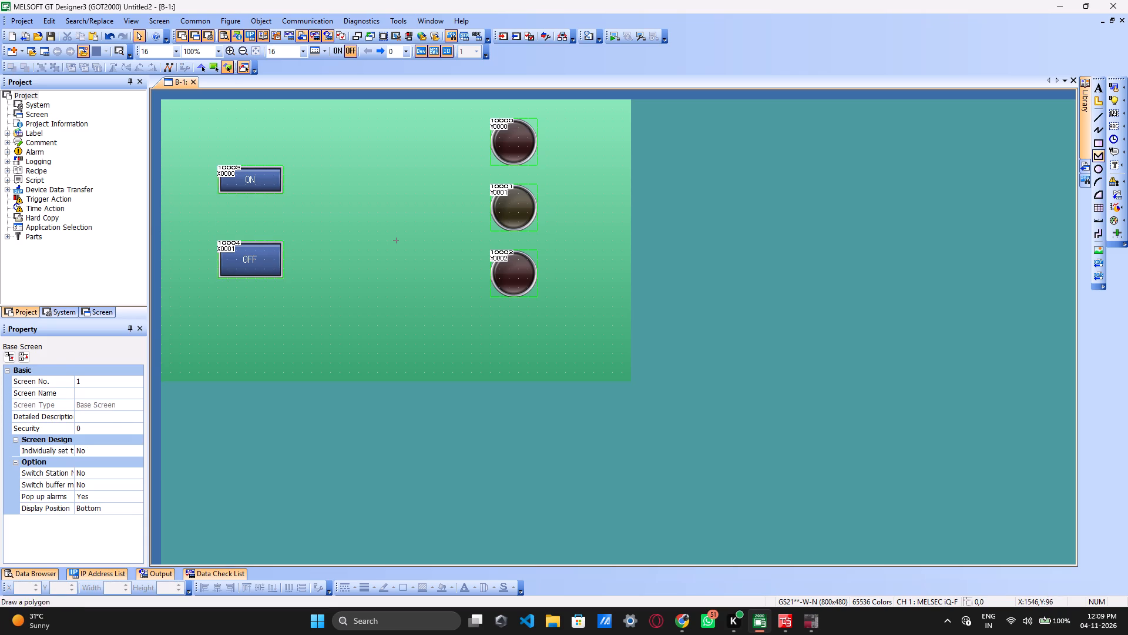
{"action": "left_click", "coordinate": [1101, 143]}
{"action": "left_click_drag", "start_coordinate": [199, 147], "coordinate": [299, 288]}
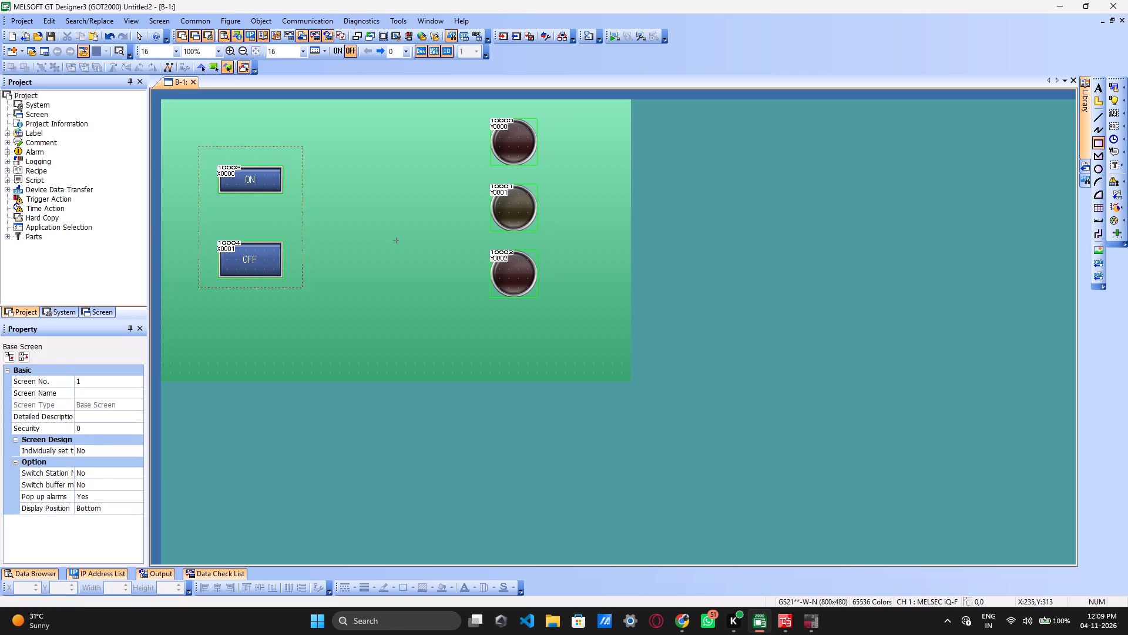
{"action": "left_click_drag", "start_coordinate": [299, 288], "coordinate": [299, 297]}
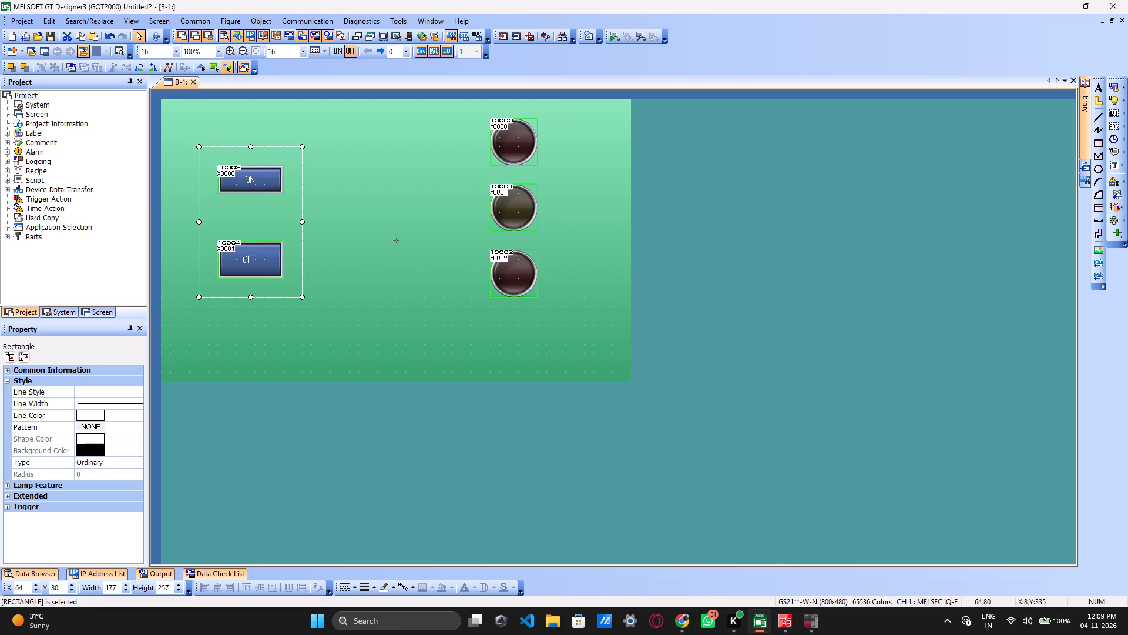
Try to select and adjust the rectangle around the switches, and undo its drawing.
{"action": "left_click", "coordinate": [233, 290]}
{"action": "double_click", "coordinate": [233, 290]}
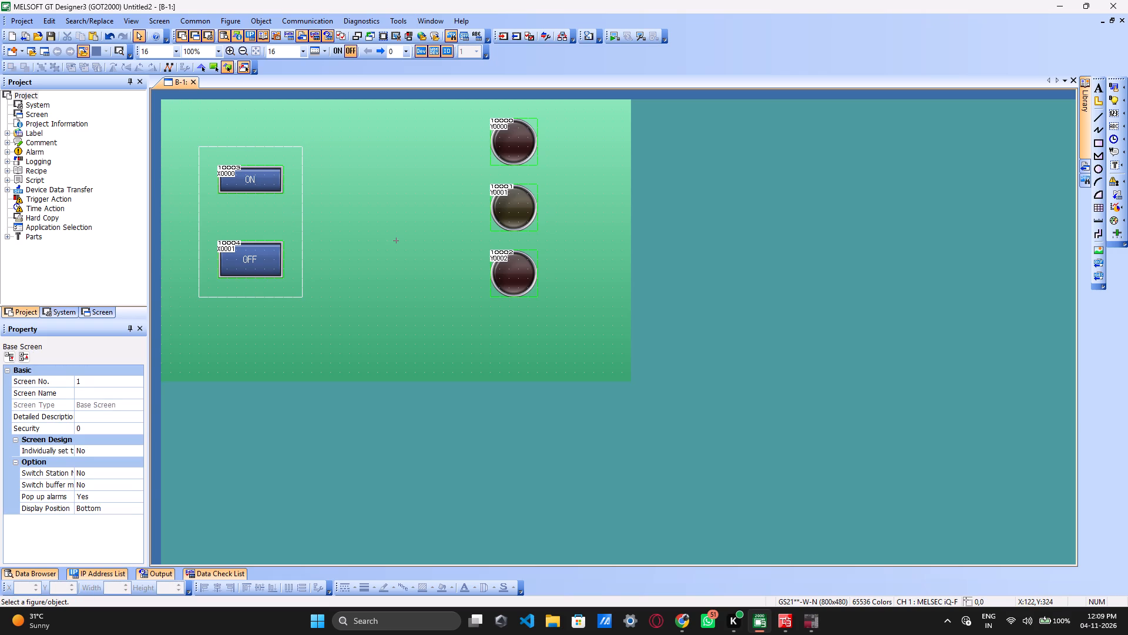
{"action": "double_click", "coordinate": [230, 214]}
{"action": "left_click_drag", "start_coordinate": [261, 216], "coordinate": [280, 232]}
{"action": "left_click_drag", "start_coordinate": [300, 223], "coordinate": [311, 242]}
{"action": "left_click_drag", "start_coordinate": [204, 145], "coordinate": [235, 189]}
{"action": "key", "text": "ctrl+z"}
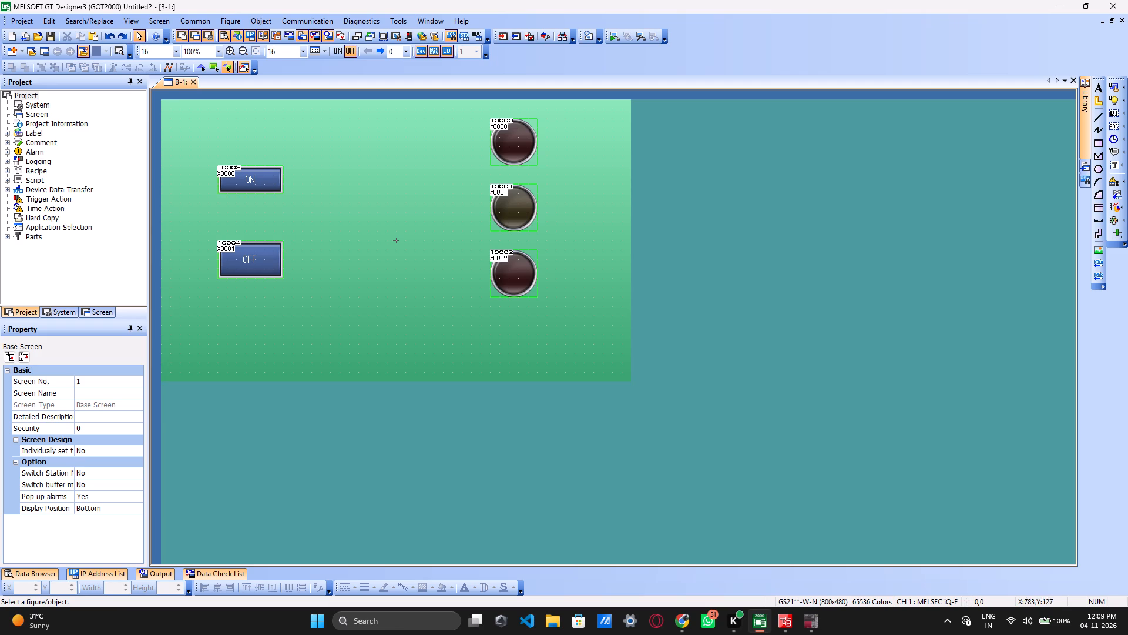
Draw a rectangle about 177 by 289 dots around the ON and OFF switches, leaving room below OFF for a caption.
{"action": "left_click", "coordinate": [1098, 142]}
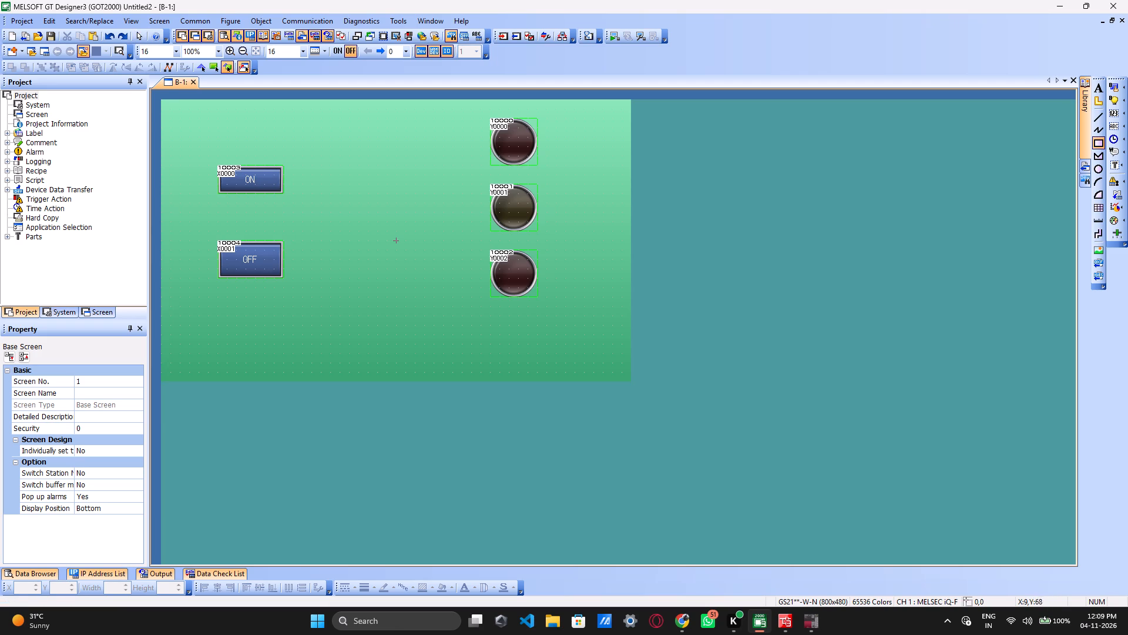
{"action": "left_click_drag", "start_coordinate": [201, 150], "coordinate": [298, 319]}
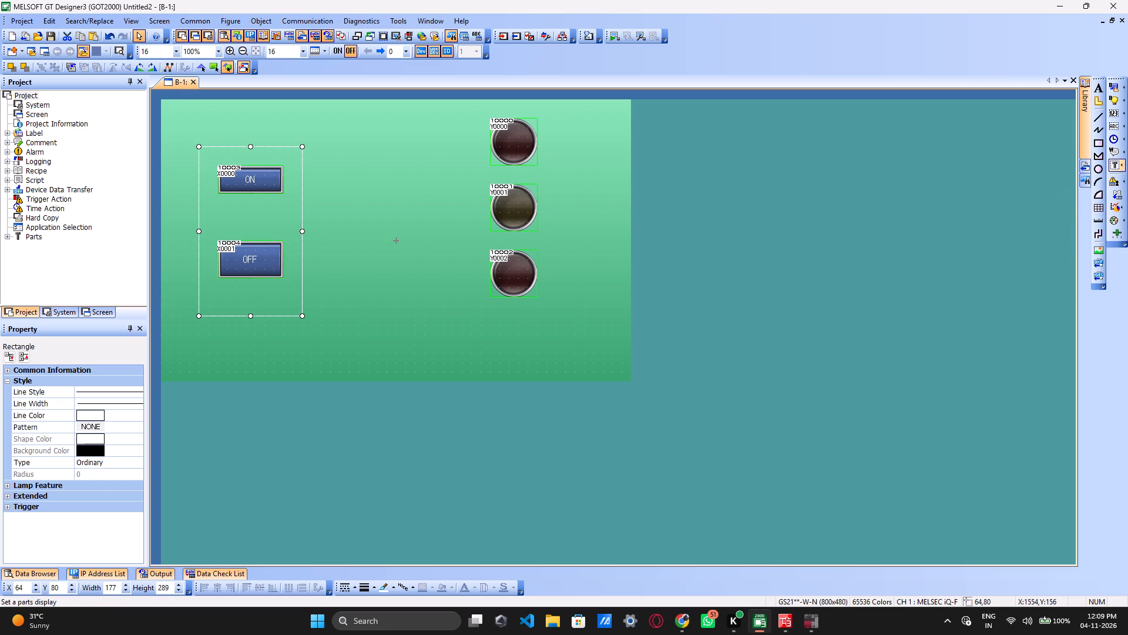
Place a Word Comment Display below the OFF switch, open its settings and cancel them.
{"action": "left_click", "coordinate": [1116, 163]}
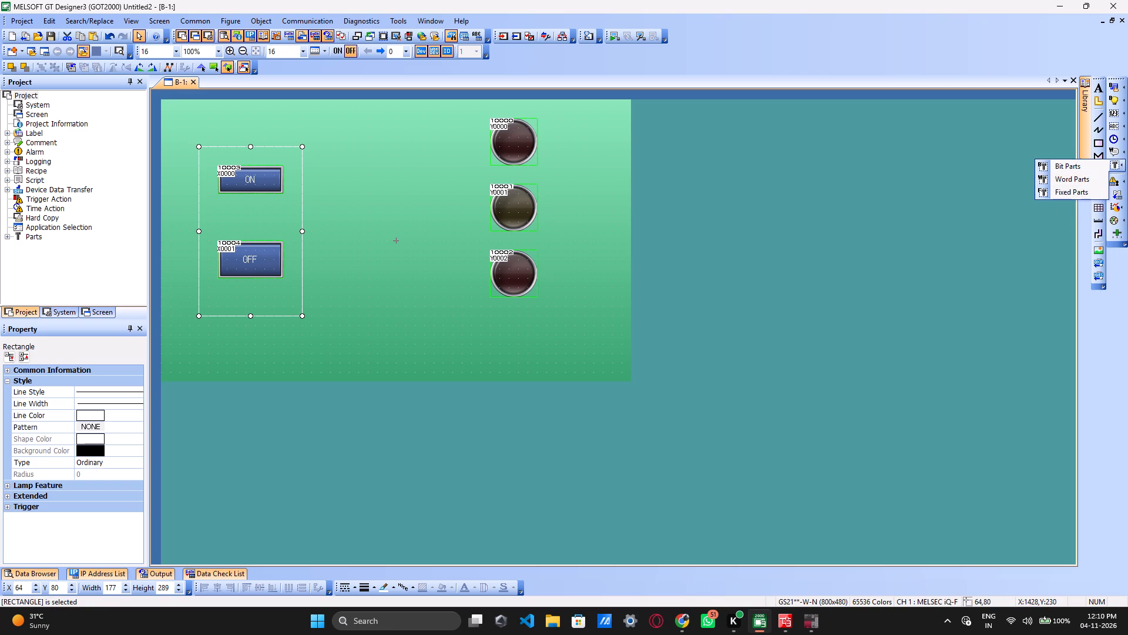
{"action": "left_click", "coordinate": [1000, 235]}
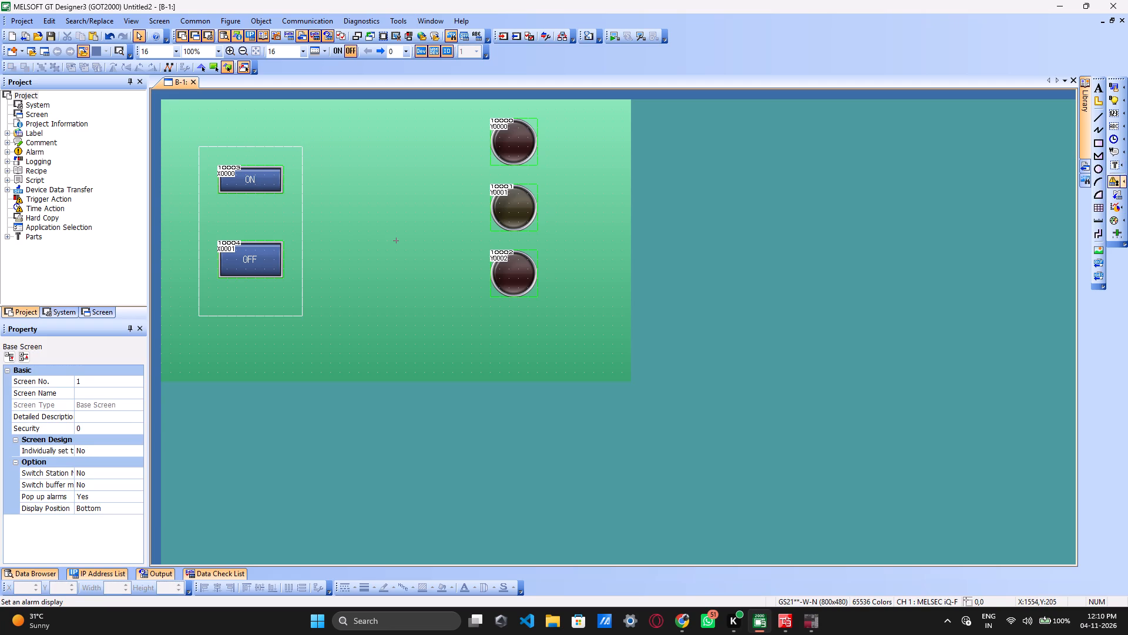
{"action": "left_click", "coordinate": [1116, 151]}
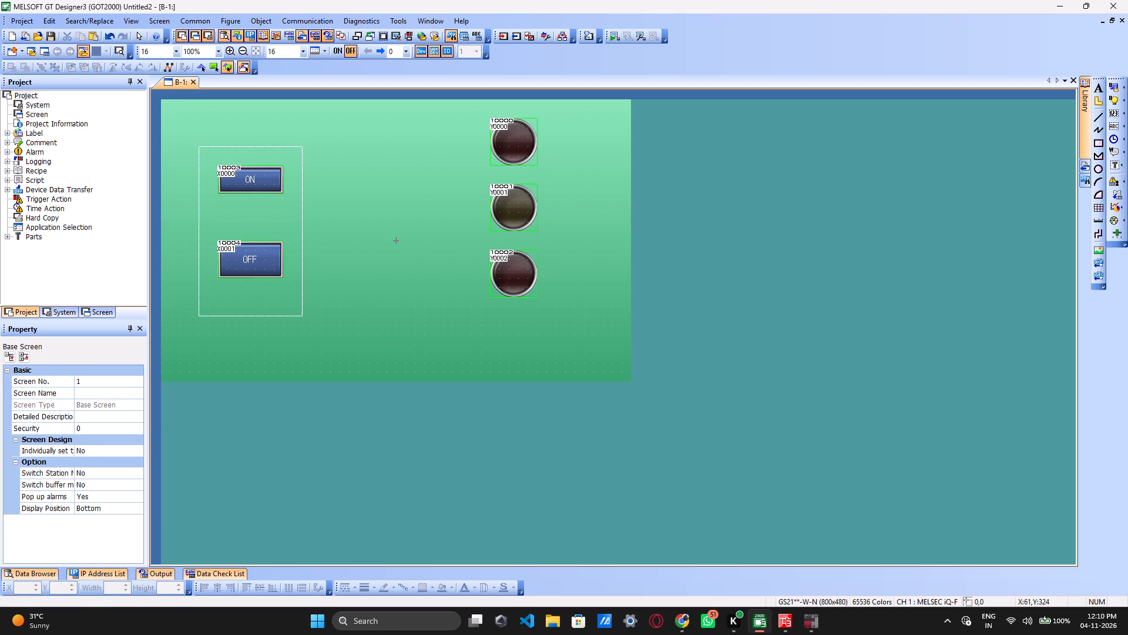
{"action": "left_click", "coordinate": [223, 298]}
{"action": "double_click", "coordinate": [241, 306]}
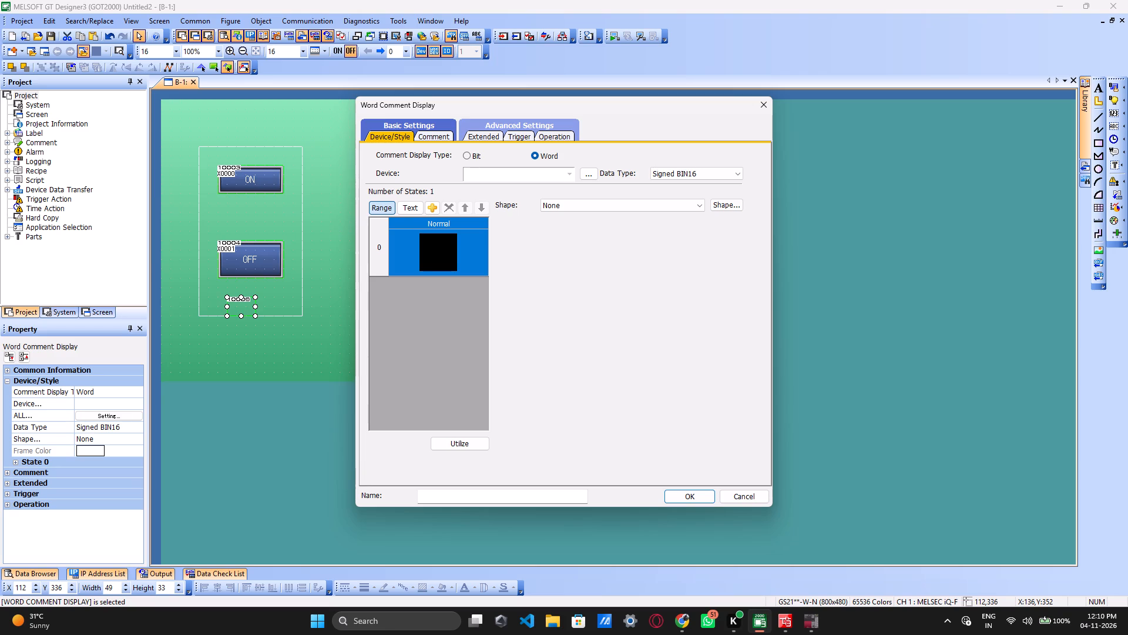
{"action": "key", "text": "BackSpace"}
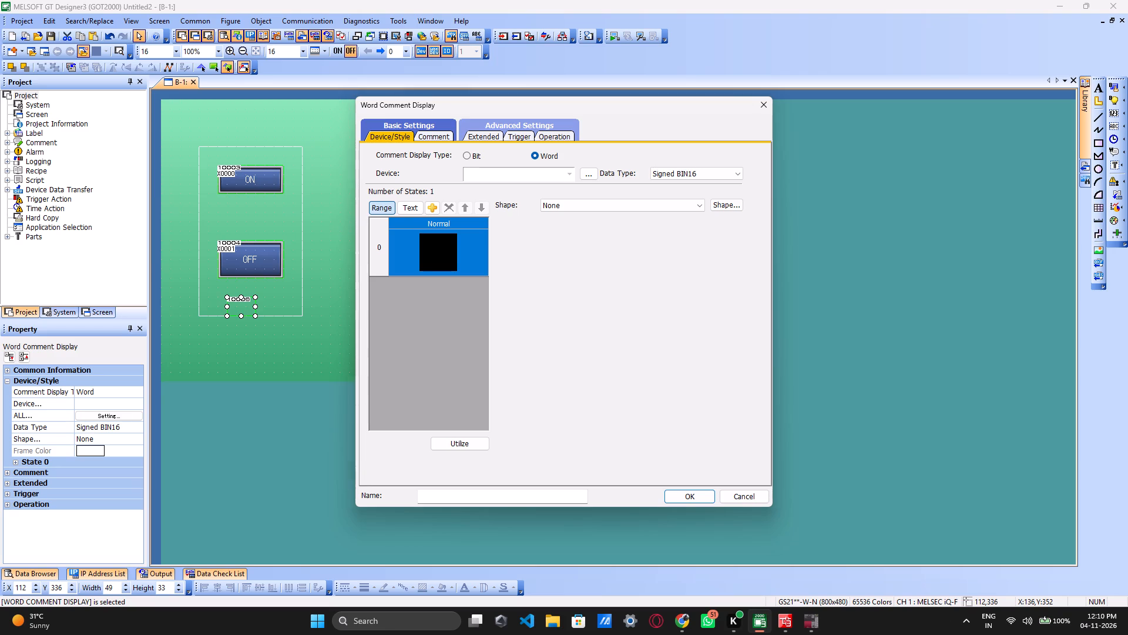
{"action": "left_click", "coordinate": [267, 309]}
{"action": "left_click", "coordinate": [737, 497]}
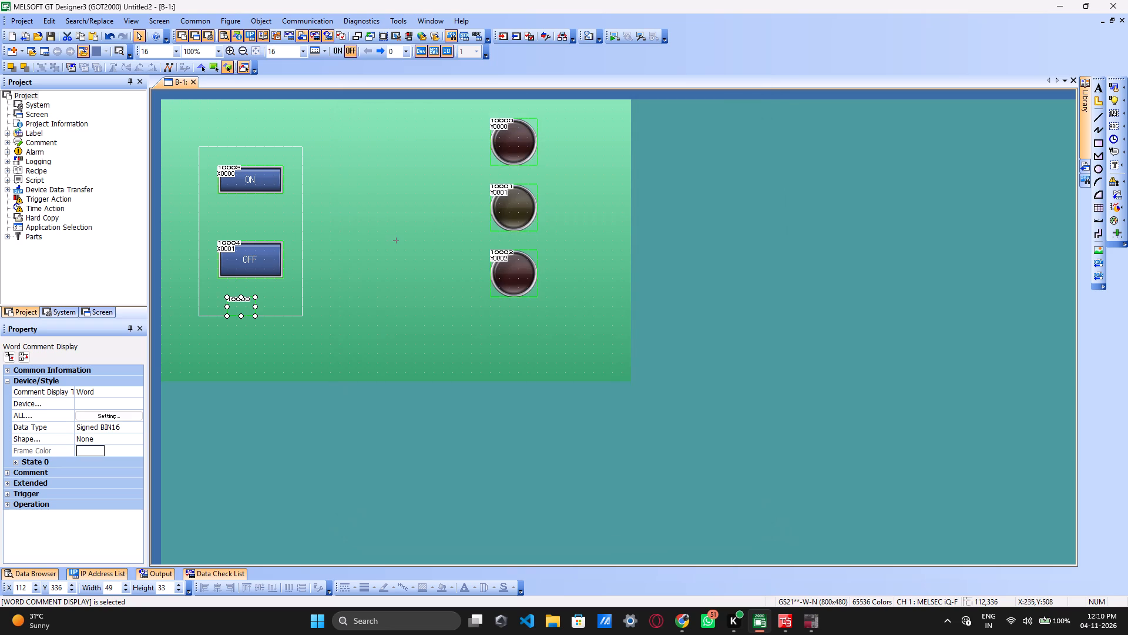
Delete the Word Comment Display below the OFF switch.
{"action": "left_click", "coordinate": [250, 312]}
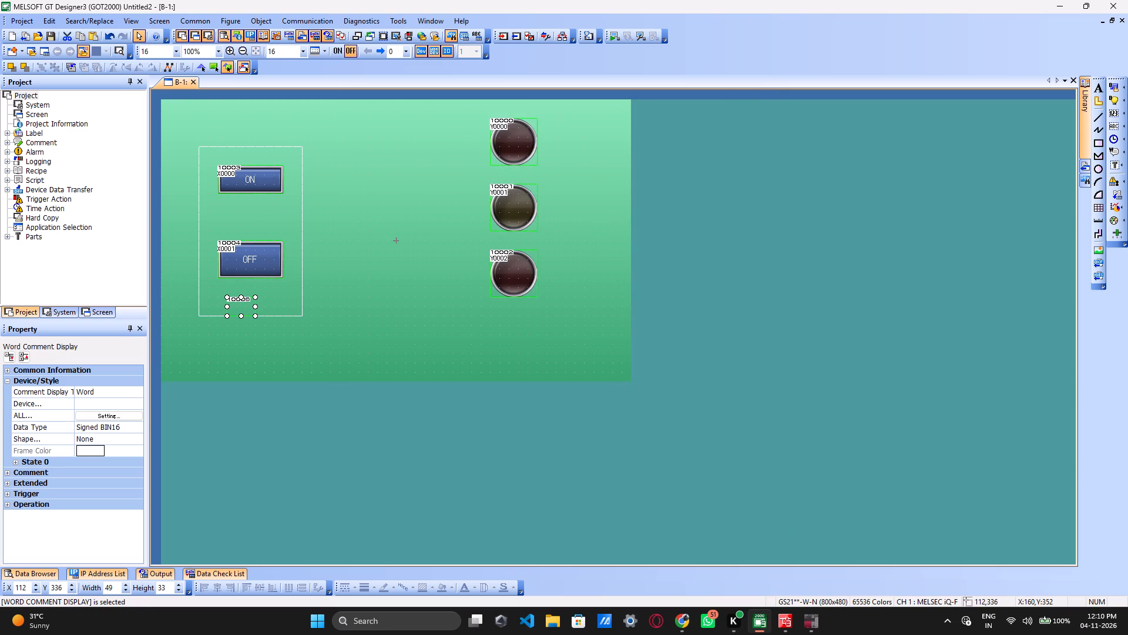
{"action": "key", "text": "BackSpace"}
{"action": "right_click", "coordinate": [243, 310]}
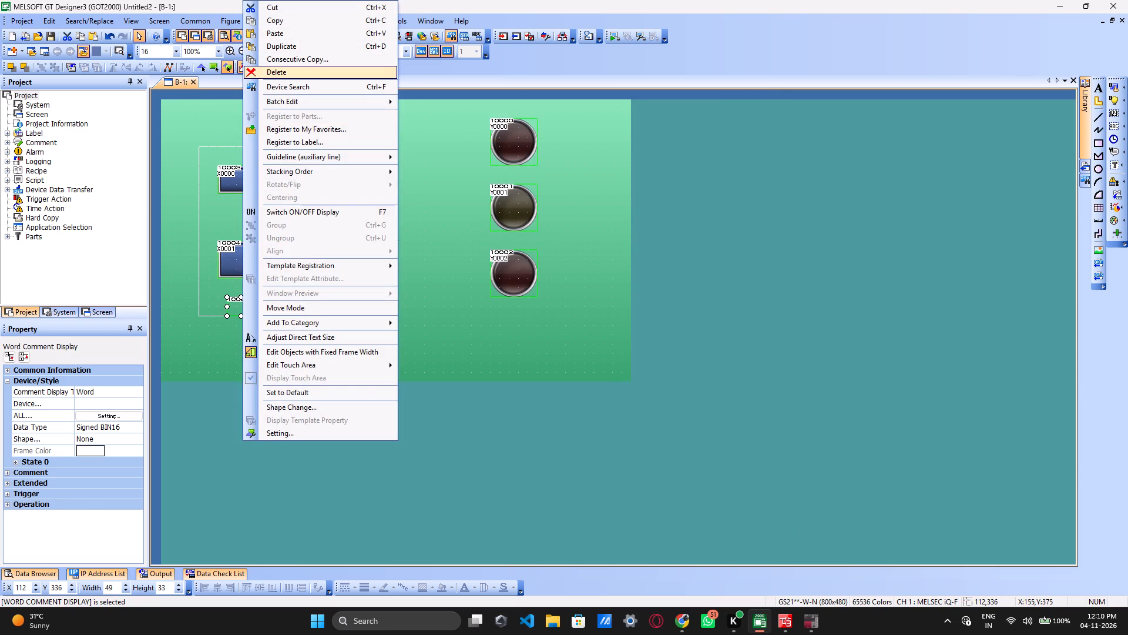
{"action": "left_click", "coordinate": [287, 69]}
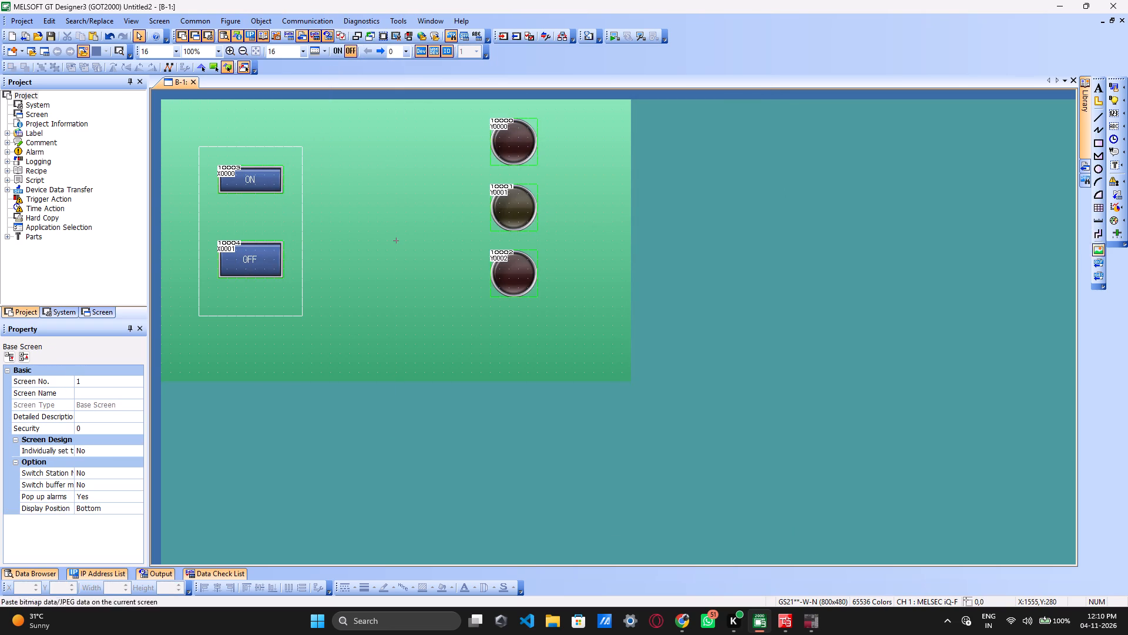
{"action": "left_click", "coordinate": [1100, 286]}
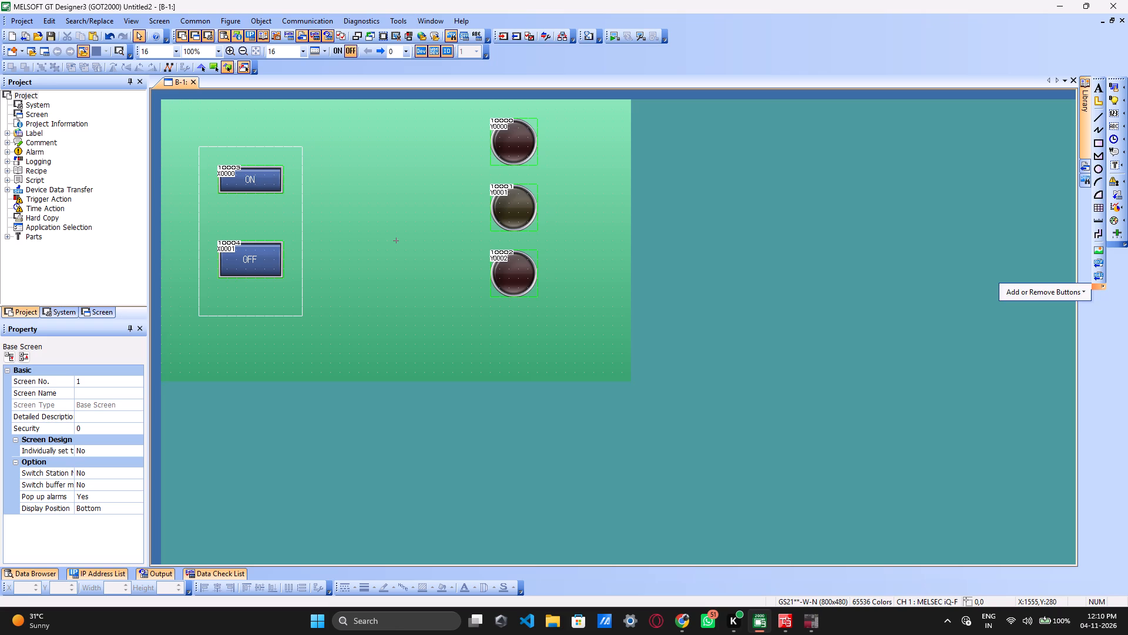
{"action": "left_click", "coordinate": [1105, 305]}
Add the text "Control Box" inside the rectangle, just below the OFF switch.
{"action": "left_click", "coordinate": [1096, 84]}
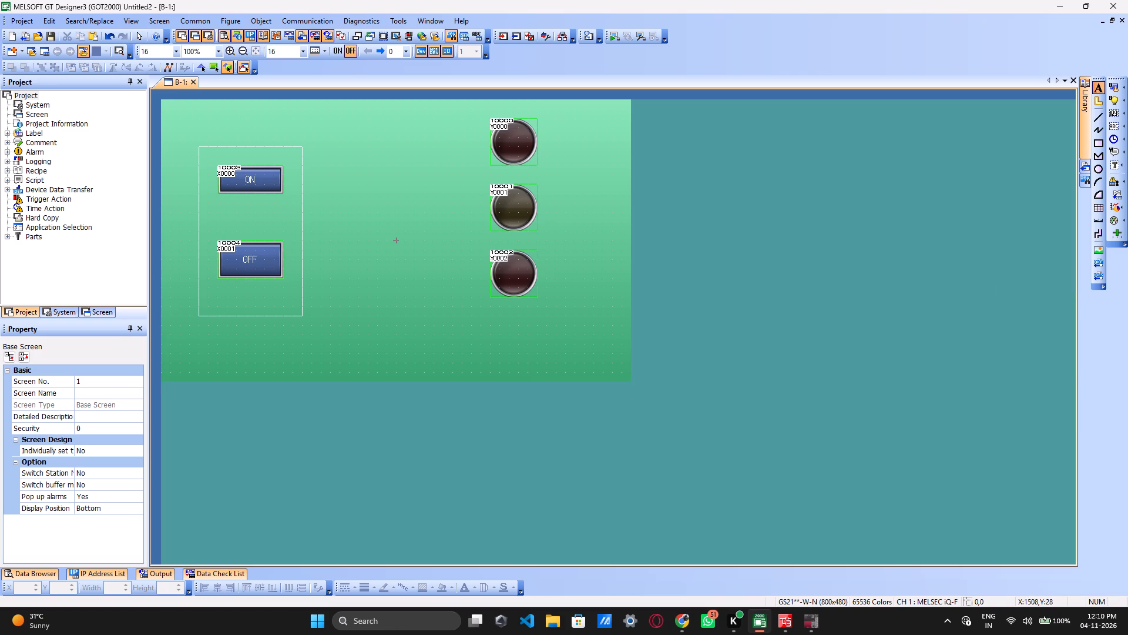
{"action": "left_click", "coordinate": [231, 288]}
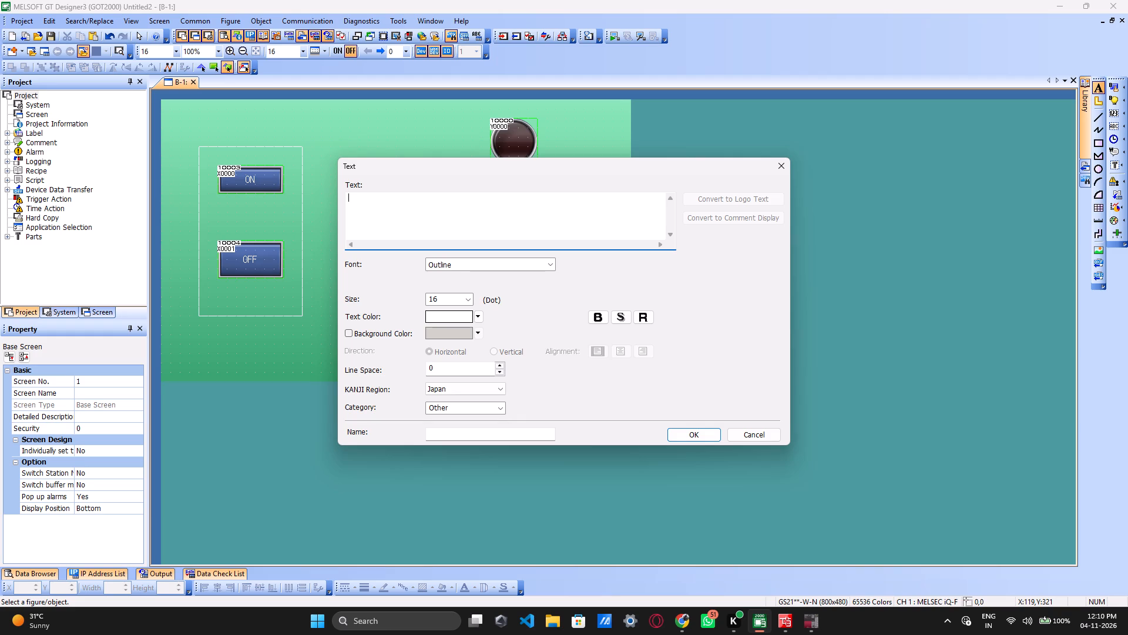
{"action": "type", "text": "Contro"}
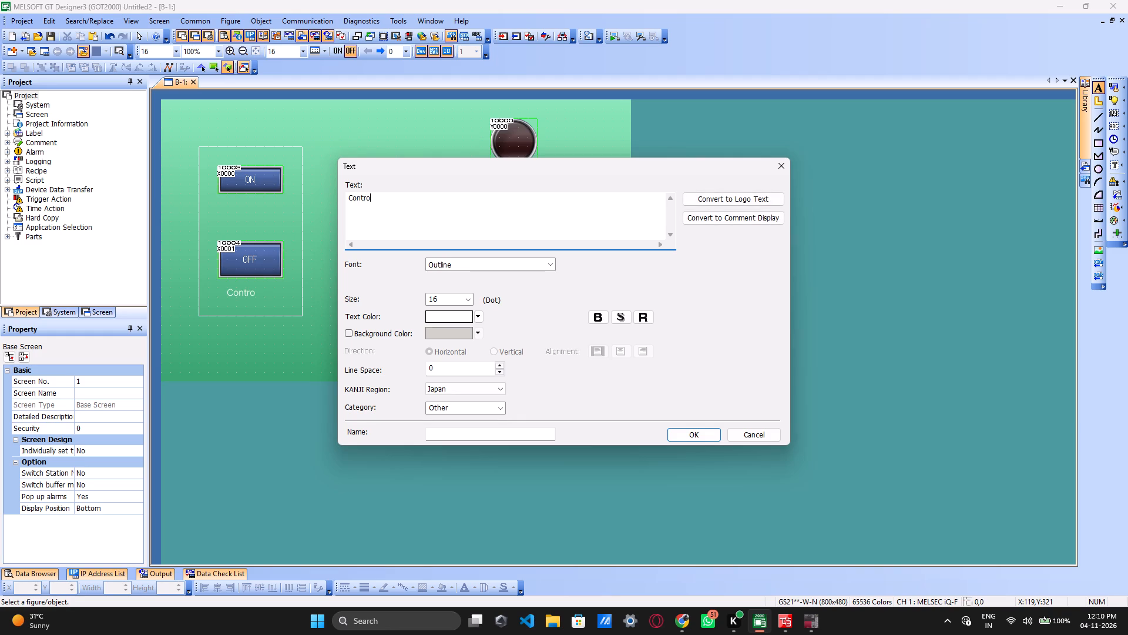
{"action": "type", "text": "l Box"}
{"action": "left_click", "coordinate": [674, 433]}
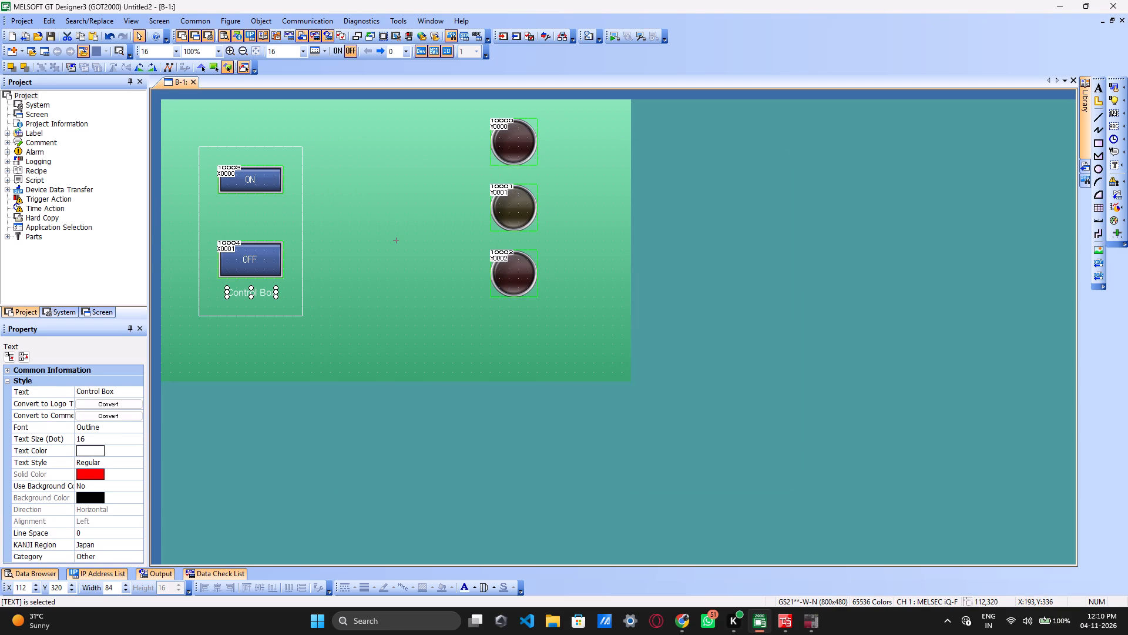
{"action": "left_click_drag", "start_coordinate": [274, 297], "coordinate": [279, 308]}
Move the three lamps together closer to the control box, to about X 448.
{"action": "left_click", "coordinate": [568, 239]}
{"action": "left_click_drag", "start_coordinate": [454, 101], "coordinate": [561, 339]}
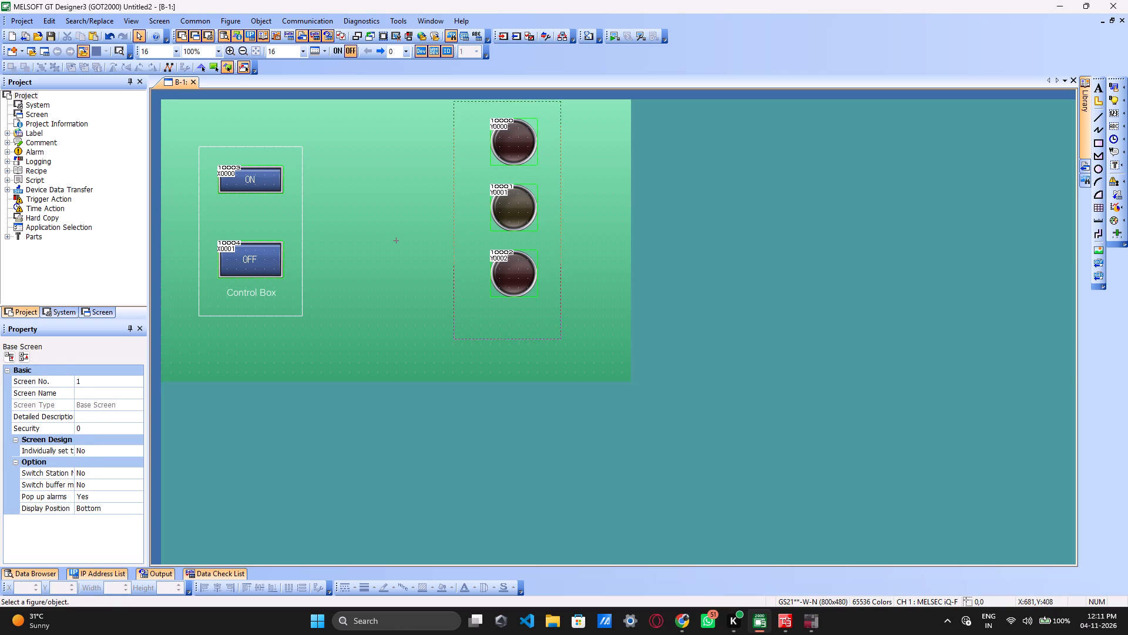
{"action": "left_click_drag", "start_coordinate": [561, 339], "coordinate": [562, 339]}
{"action": "left_click_drag", "start_coordinate": [525, 281], "coordinate": [455, 284]}
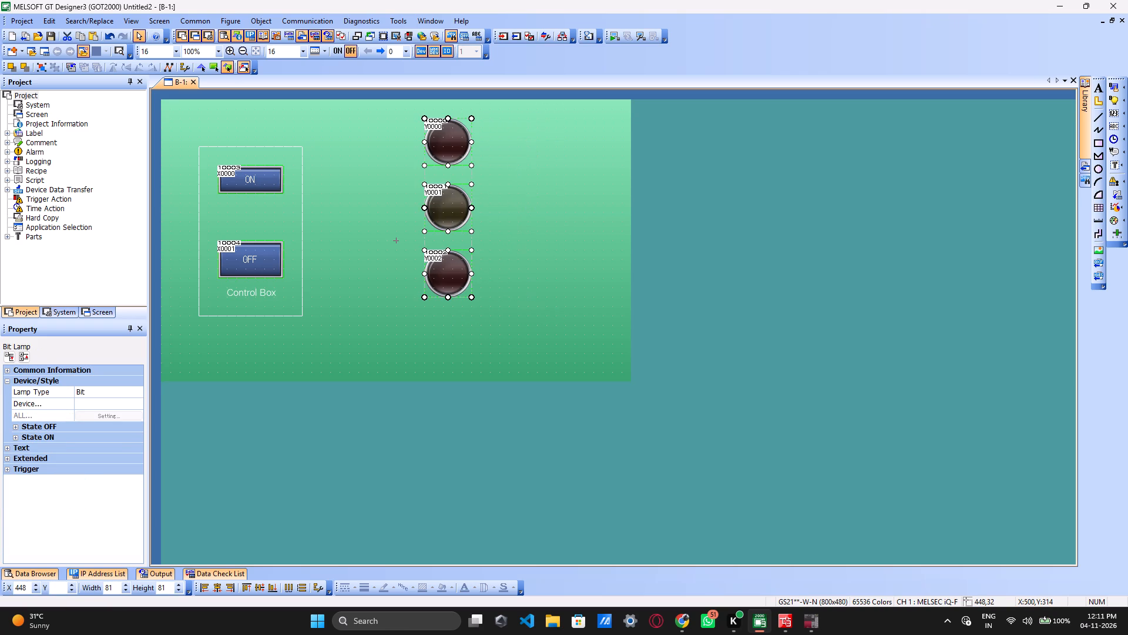
Copy the three lamps and place the copies level beside the originals, at about X 576, Y 32.
{"action": "key", "text": "ctrl+c"}
{"action": "left_click", "coordinate": [553, 256]}
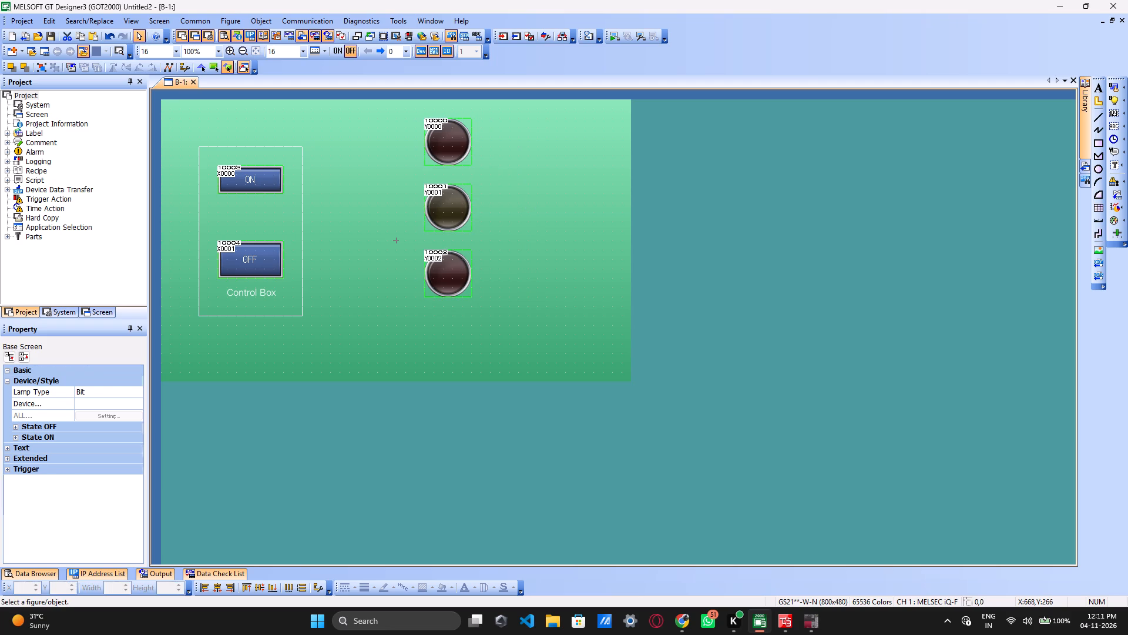
{"action": "key", "text": "ctrl+v"}
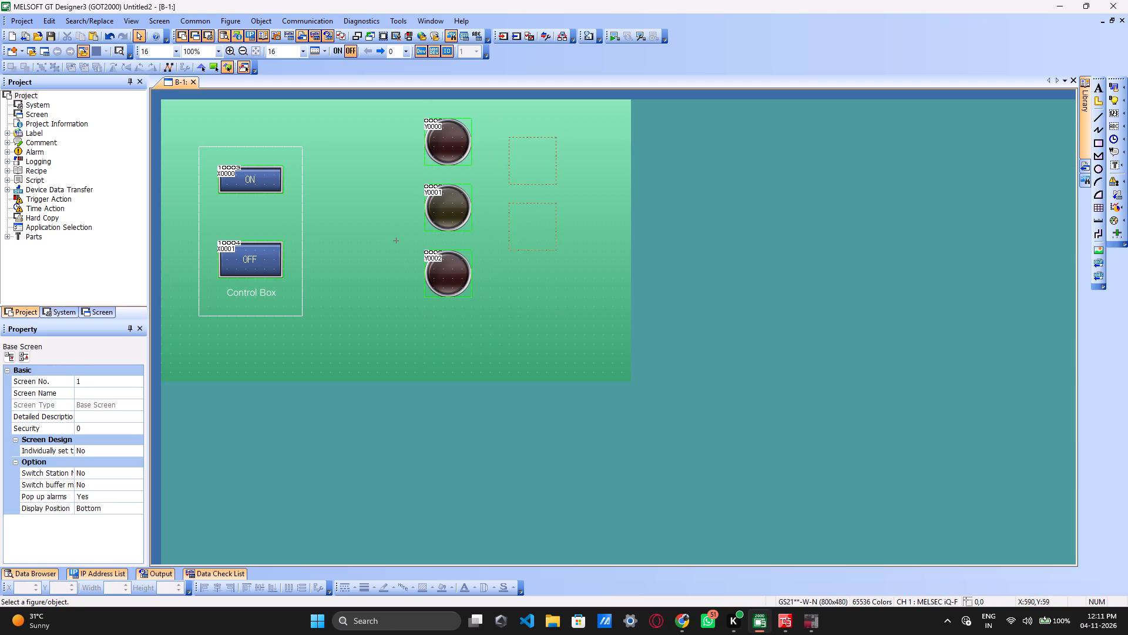
{"action": "left_click", "coordinate": [500, 122]}
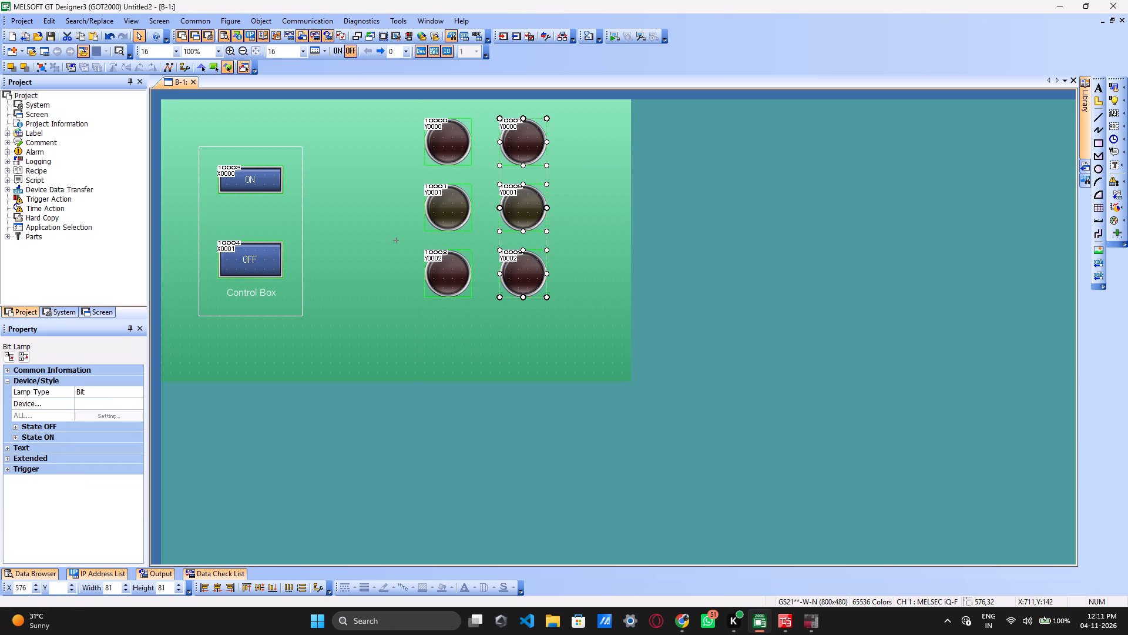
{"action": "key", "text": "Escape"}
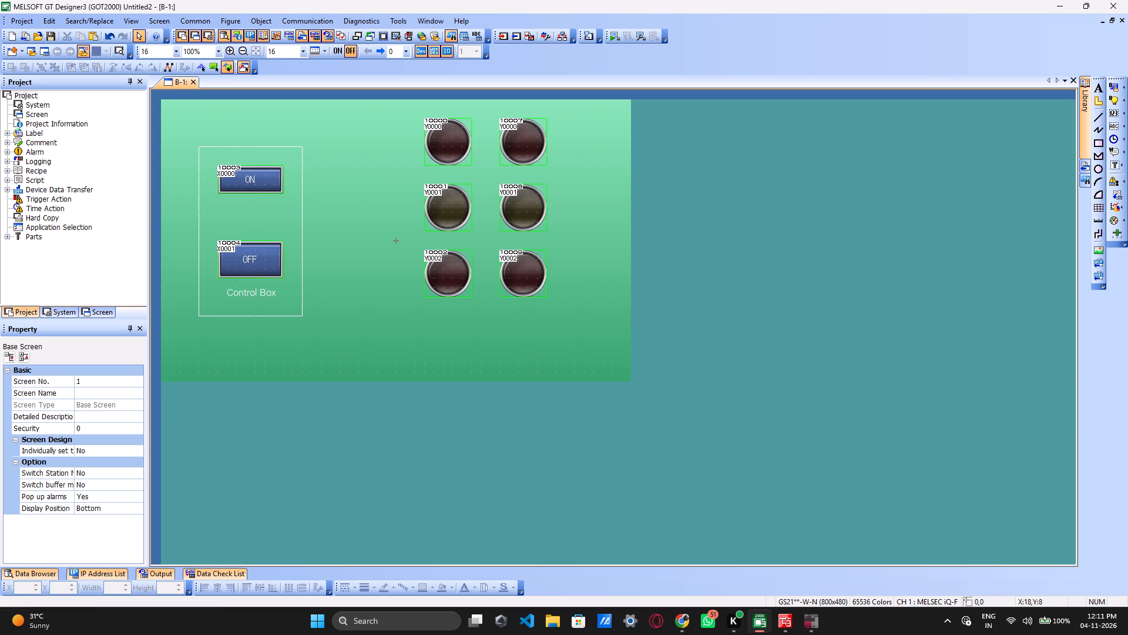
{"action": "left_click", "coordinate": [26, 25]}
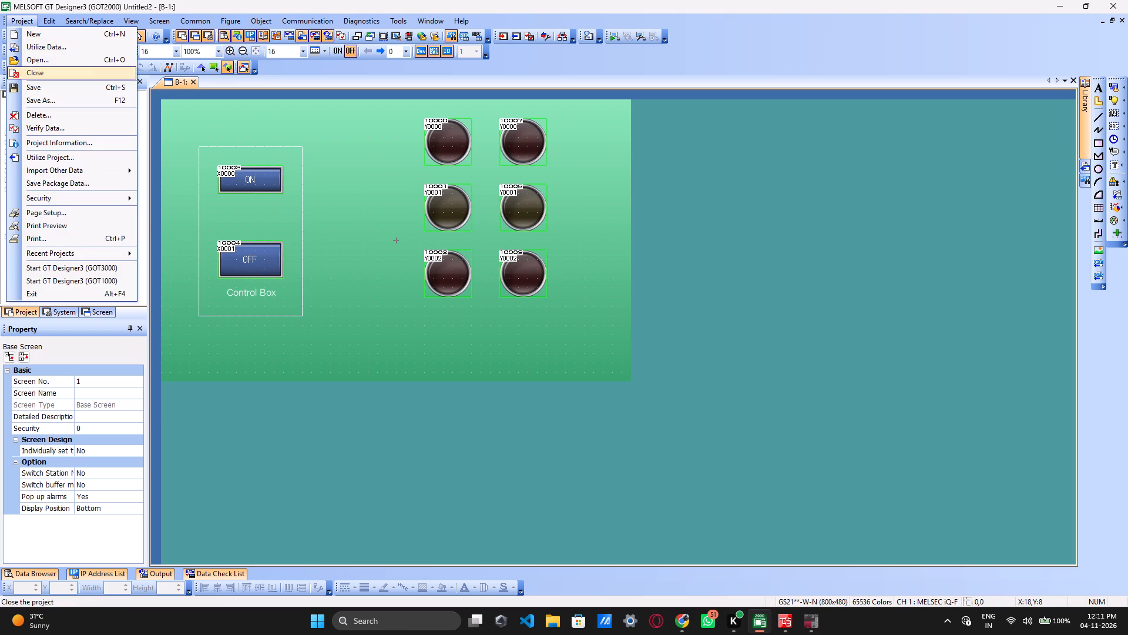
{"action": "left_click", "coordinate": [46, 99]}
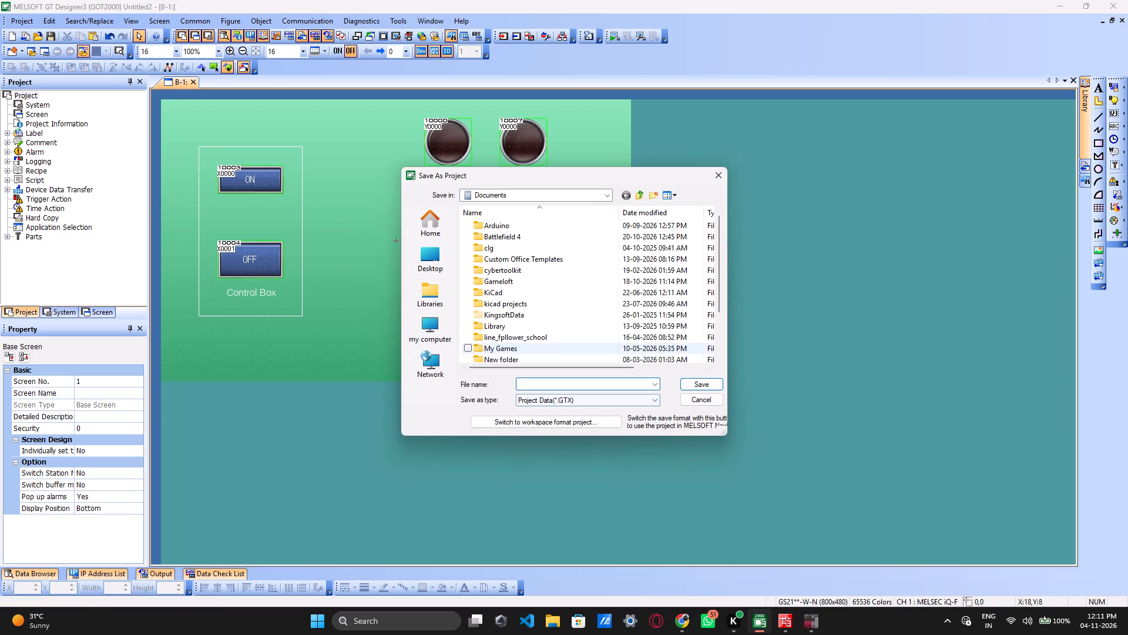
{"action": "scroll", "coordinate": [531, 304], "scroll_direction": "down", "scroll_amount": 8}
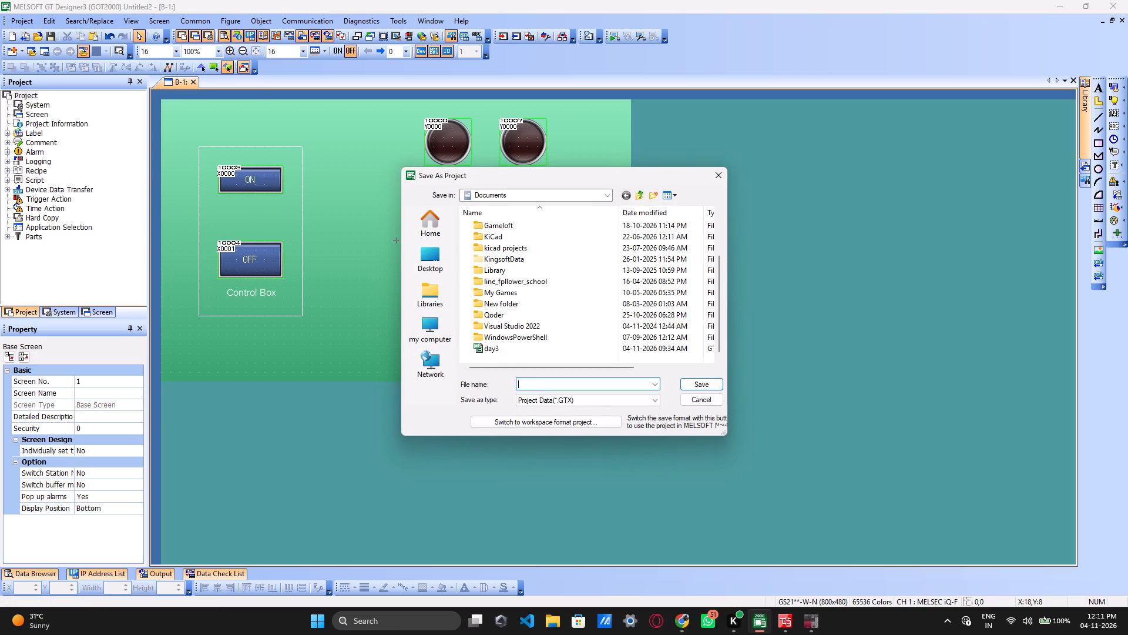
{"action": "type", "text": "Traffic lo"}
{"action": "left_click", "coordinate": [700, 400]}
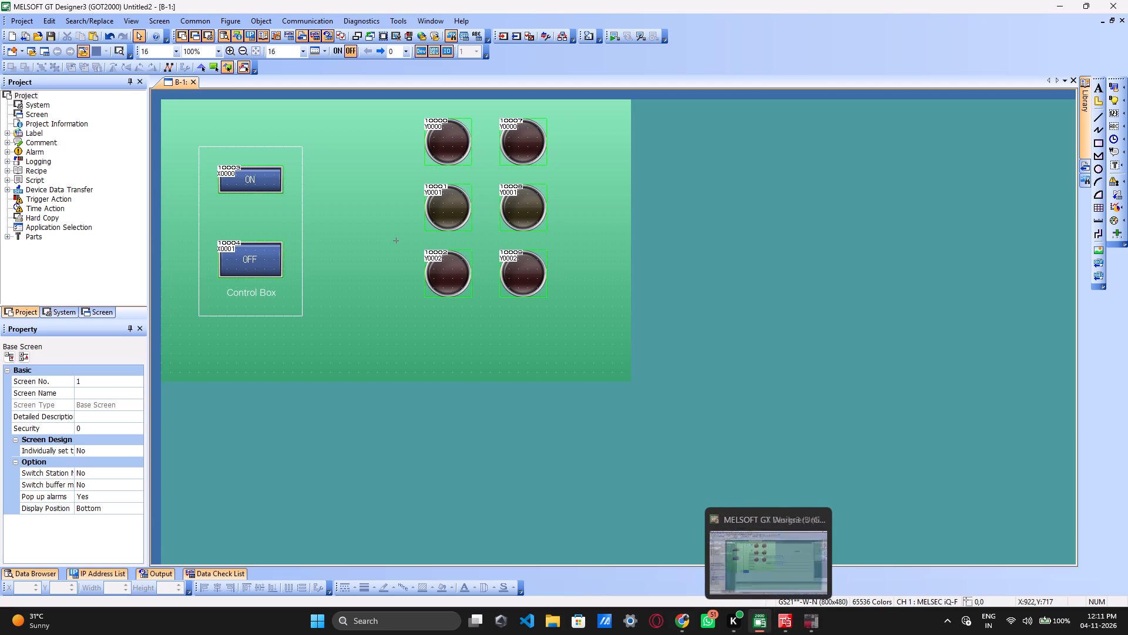
Switch to GX Works3 and take the ProgPou ladder program out of monitoring into write mode.
{"action": "left_click", "coordinate": [779, 618]}
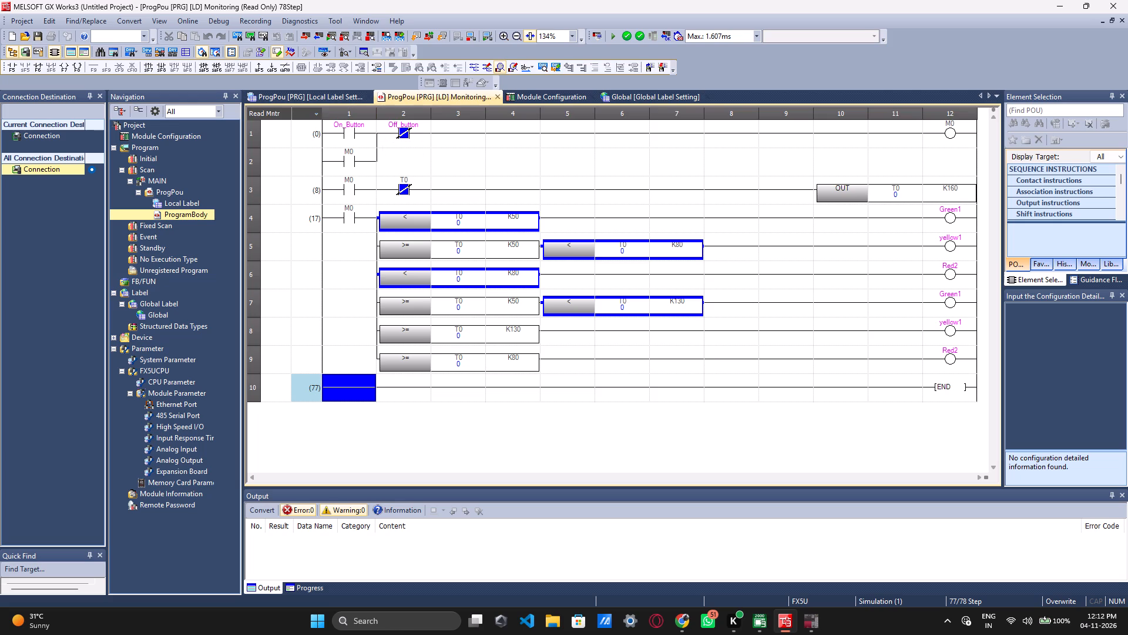
{"action": "key", "text": "F4"}
{"action": "key", "text": "F2"}
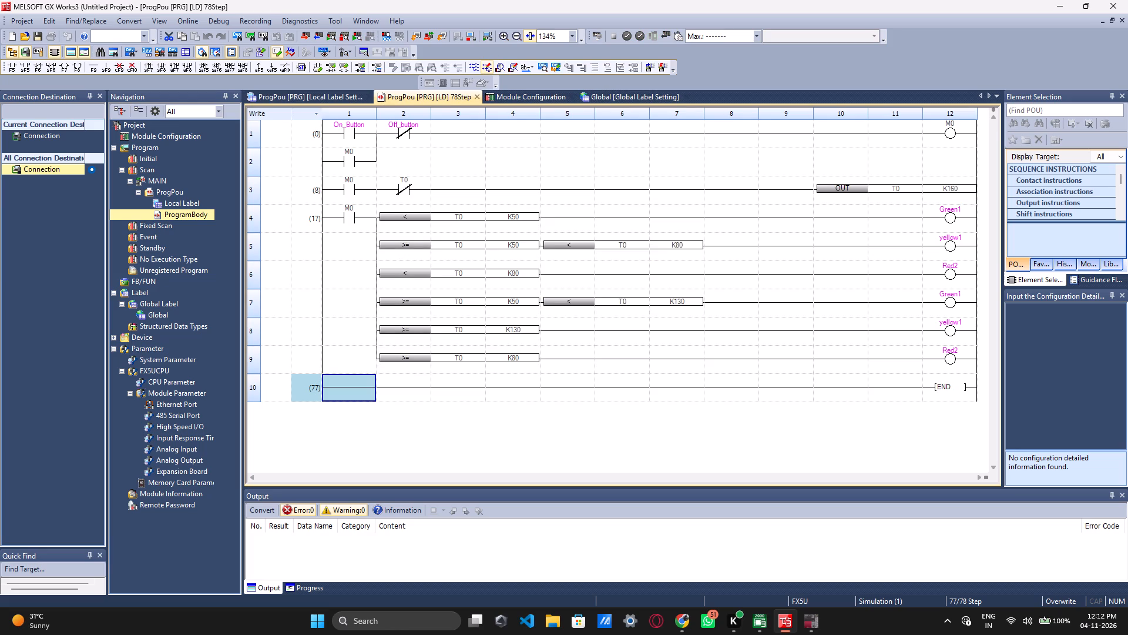
Open the project file commands for the ladder project.
{"action": "left_click", "coordinate": [27, 15]}
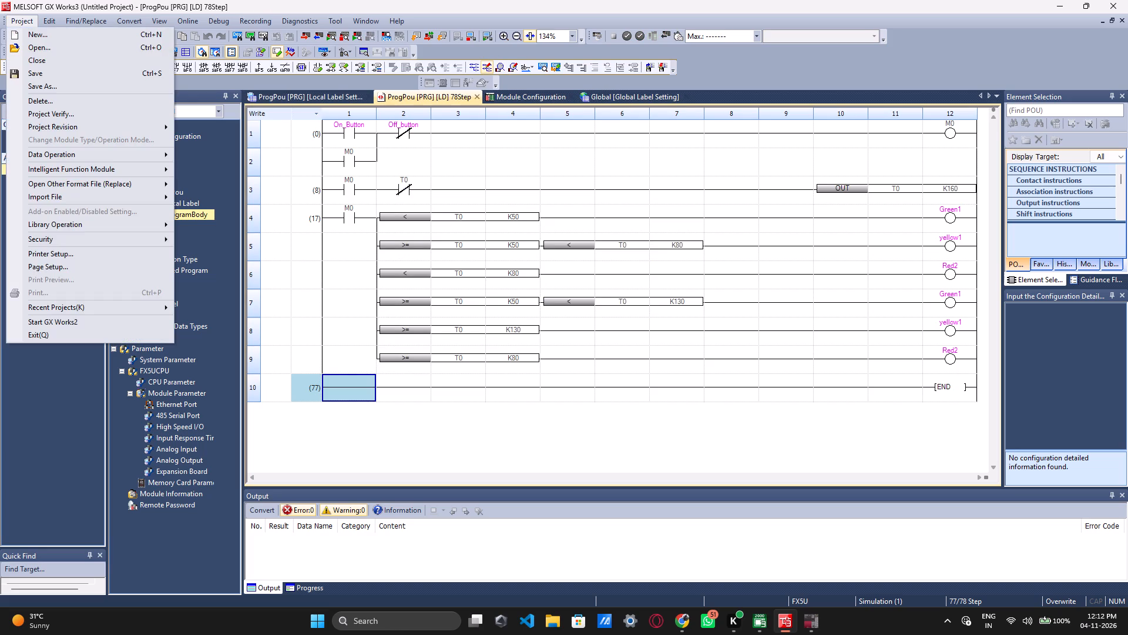
Save the ladder project in the Documents folder as a GX Works3 project named Traffic Light.
{"action": "left_click", "coordinate": [38, 83]}
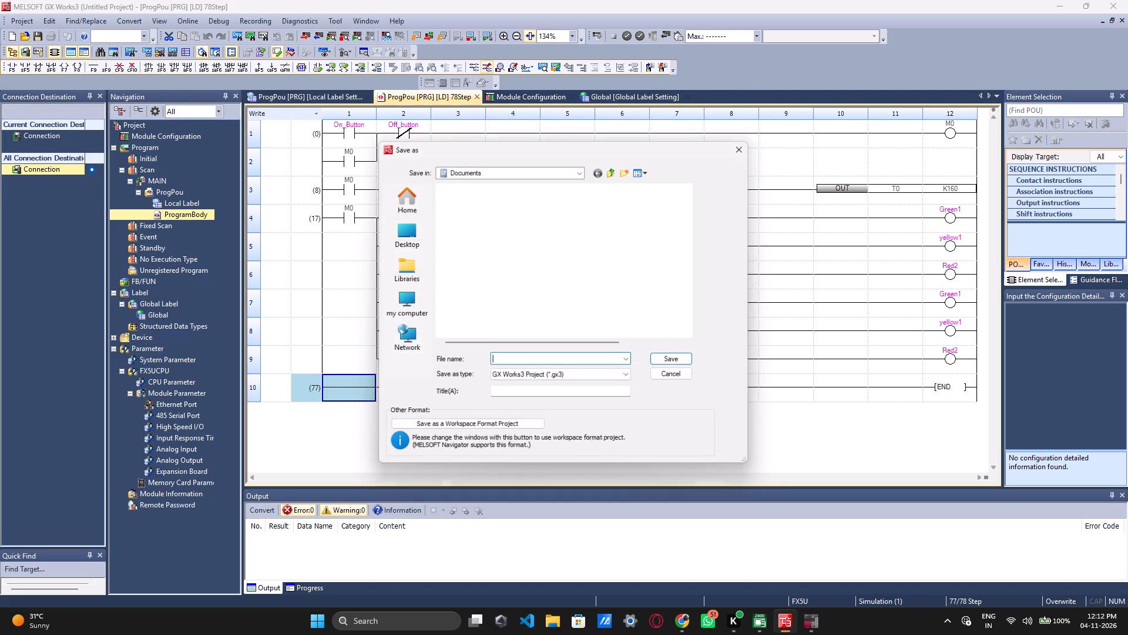
{"action": "scroll", "coordinate": [539, 258], "scroll_direction": "down", "scroll_amount": 6}
{"action": "scroll", "coordinate": [539, 257], "scroll_direction": "up", "scroll_amount": 1}
{"action": "scroll", "coordinate": [539, 257], "scroll_direction": "down", "scroll_amount": 1}
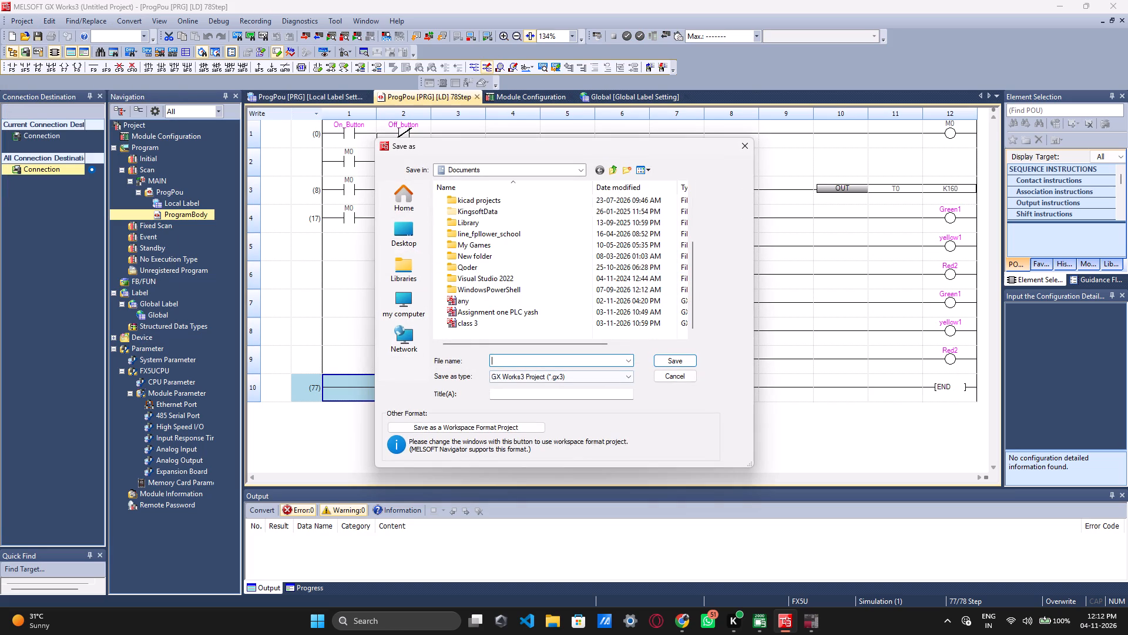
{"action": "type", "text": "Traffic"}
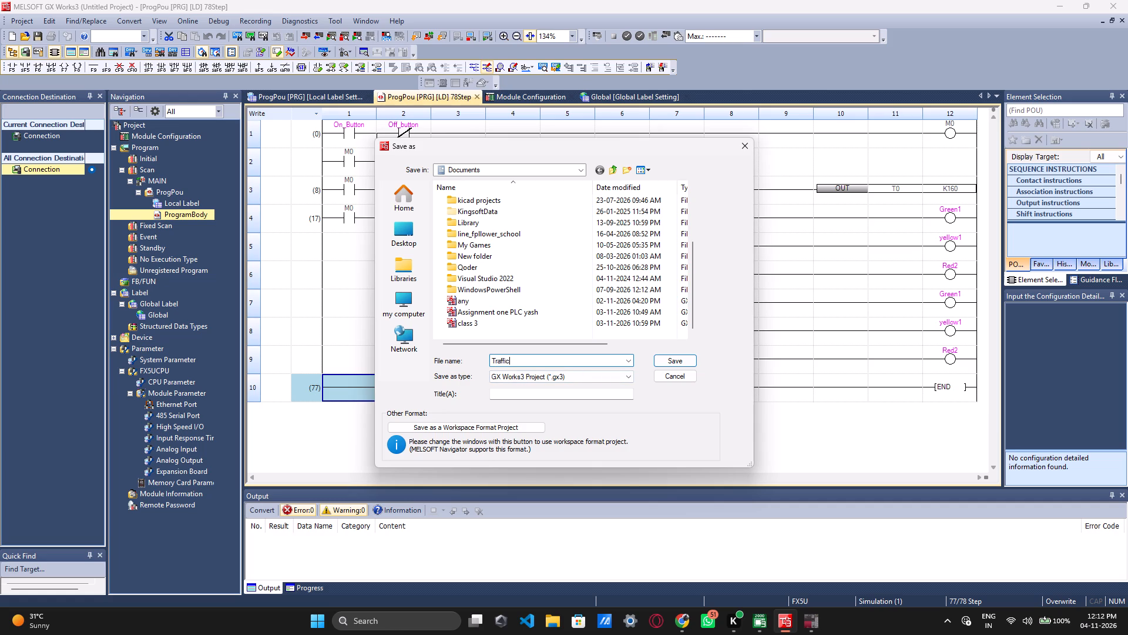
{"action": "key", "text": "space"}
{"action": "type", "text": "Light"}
{"action": "left_click", "coordinate": [669, 361]}
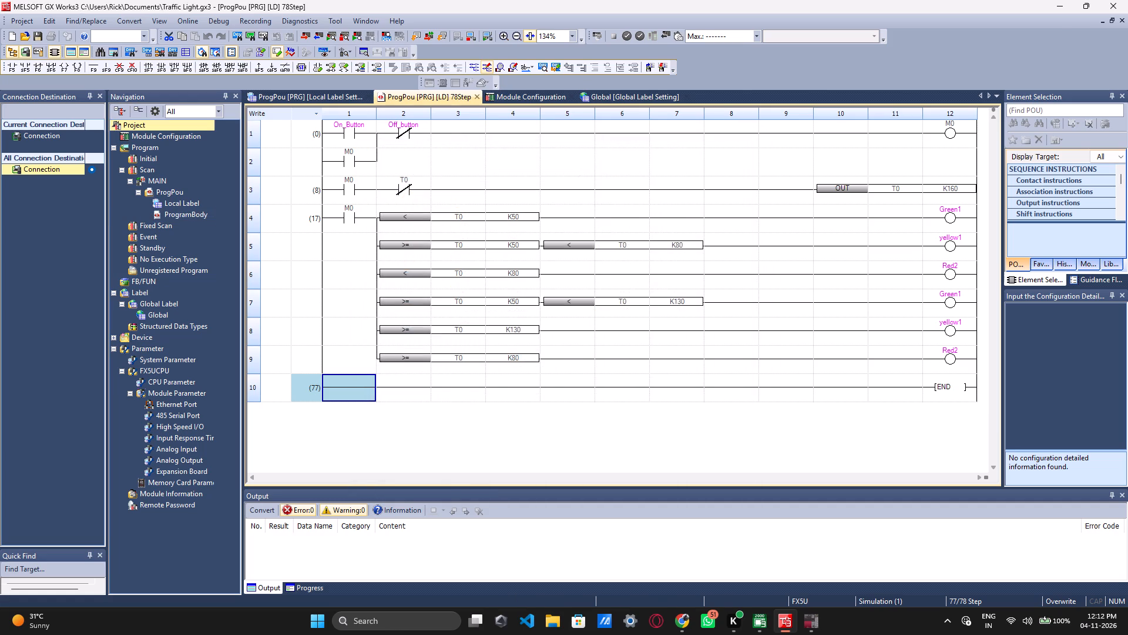
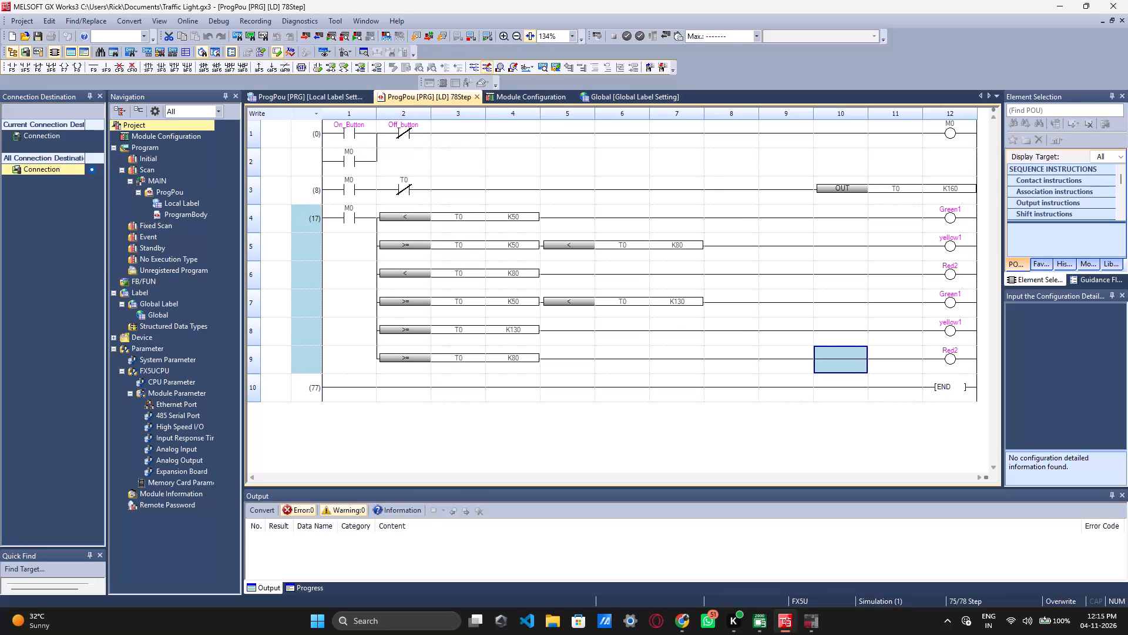
Switch from the ladder program to GT Designer3, showing base screen B-1 with the lamps and control box.
{"action": "scroll", "coordinate": [612, 397], "scroll_direction": "down", "scroll_amount": 1}
{"action": "left_click", "coordinate": [756, 573]}
{"action": "left_click", "coordinate": [752, 573]}
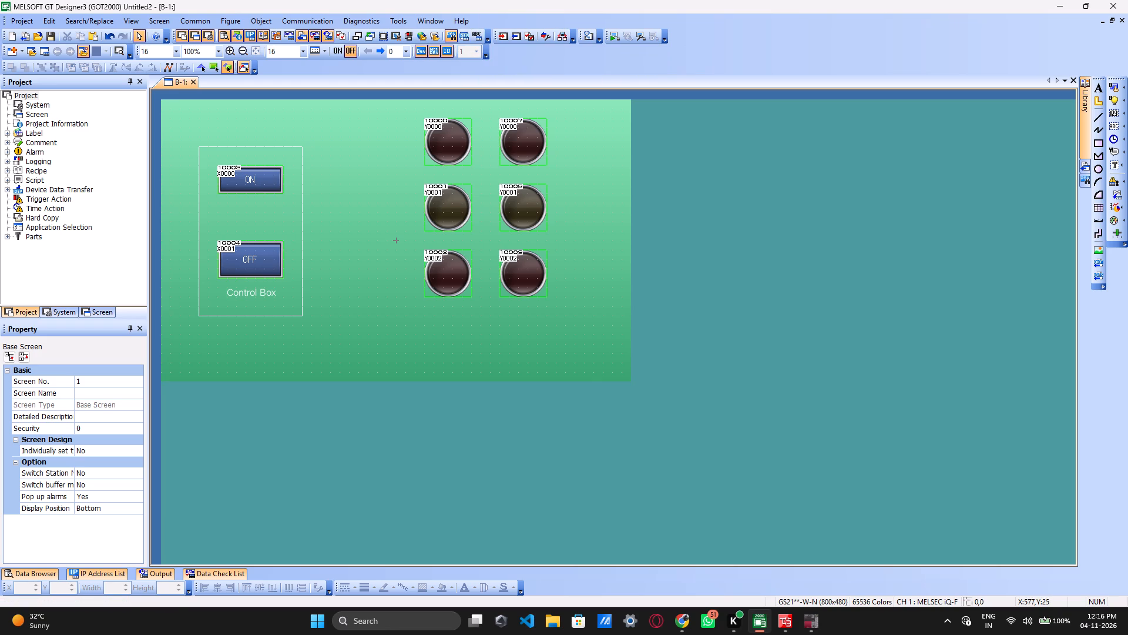
Simulate the GOT screen in English, operate the control box's ON switch to test both lamp columns, and close the screen simulator.
{"action": "left_click", "coordinate": [615, 38]}
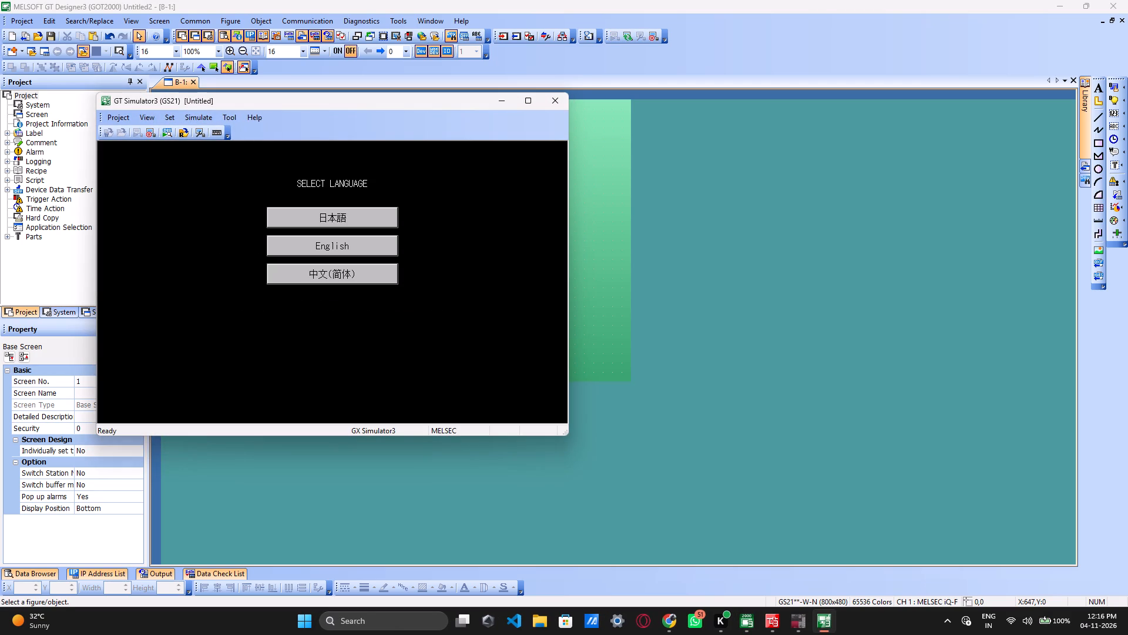
{"action": "left_click", "coordinate": [345, 248]}
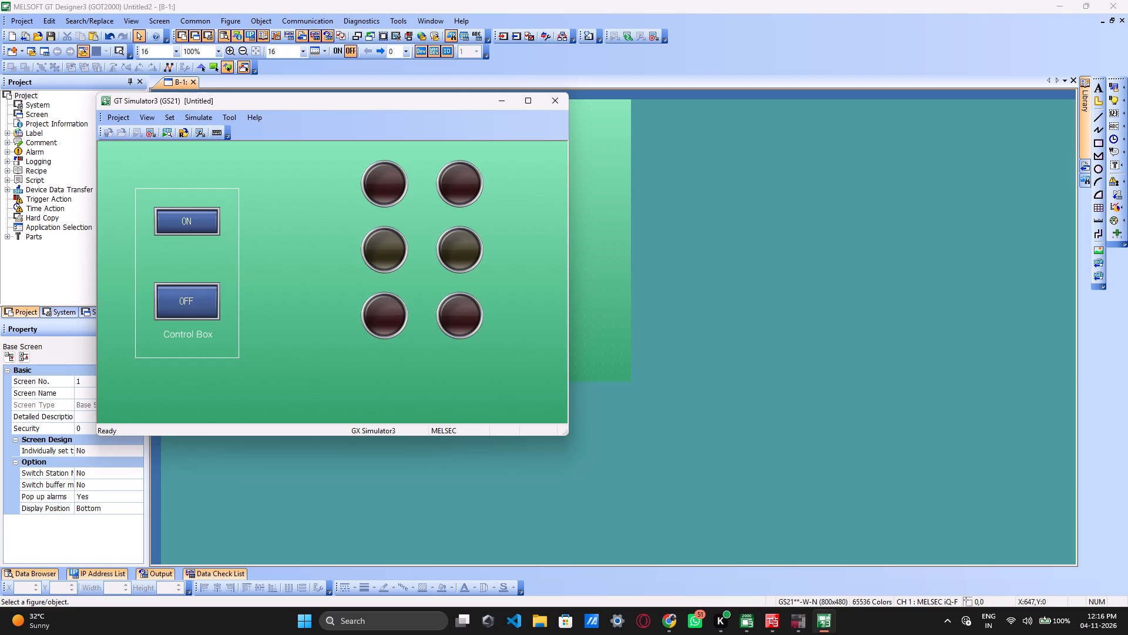
{"action": "left_click", "coordinate": [199, 221]}
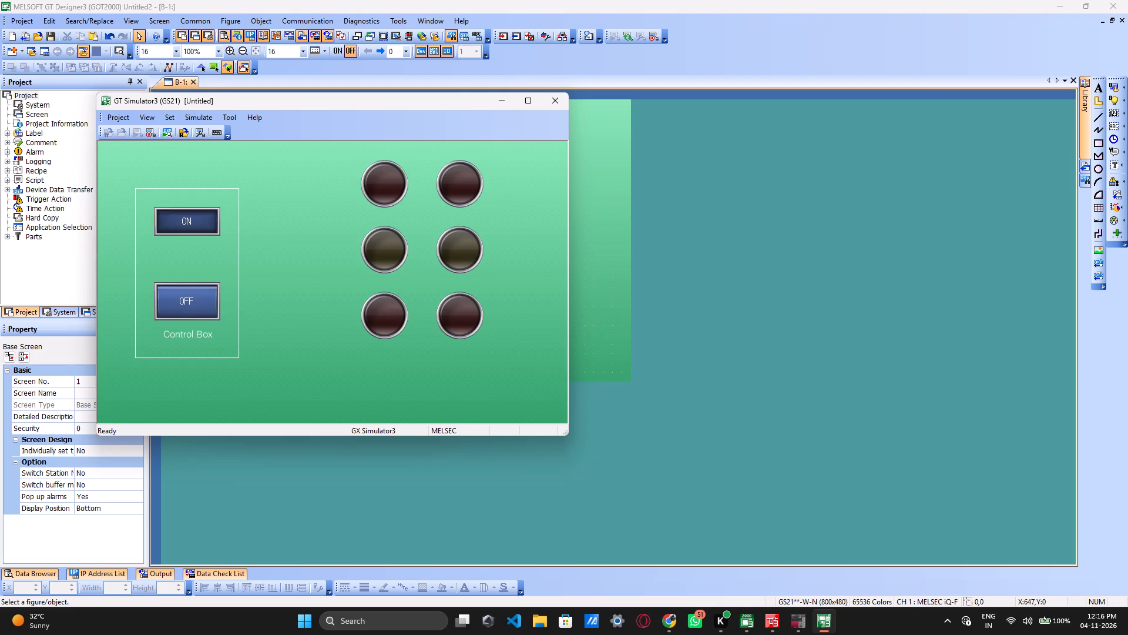
{"action": "left_click", "coordinate": [199, 221]}
{"action": "left_click", "coordinate": [199, 221]}
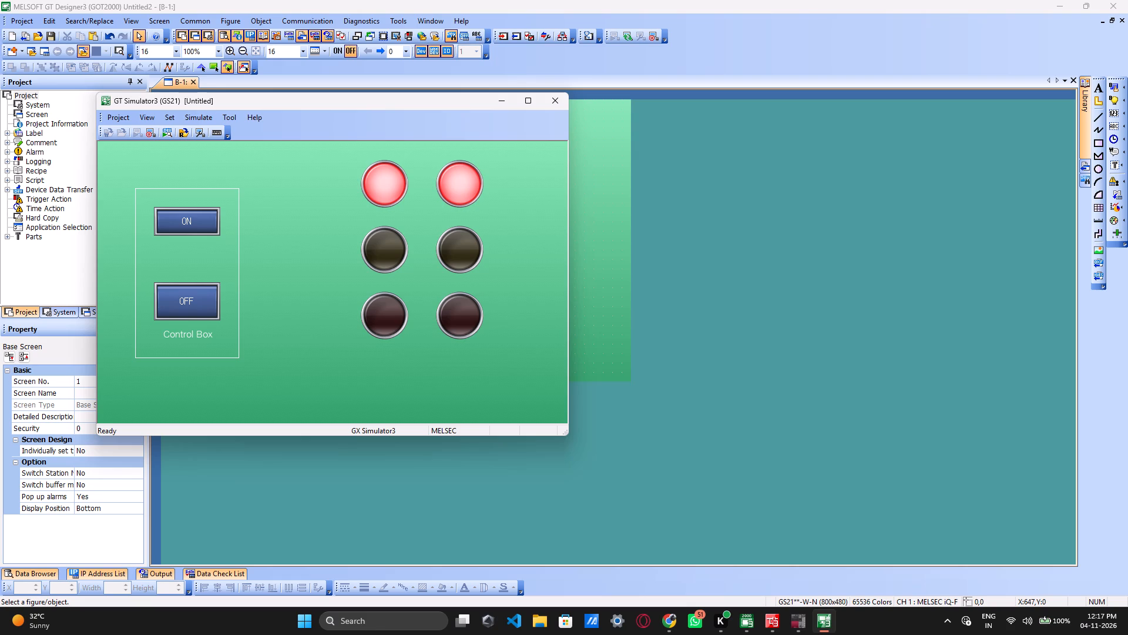
{"action": "left_click", "coordinate": [555, 106]}
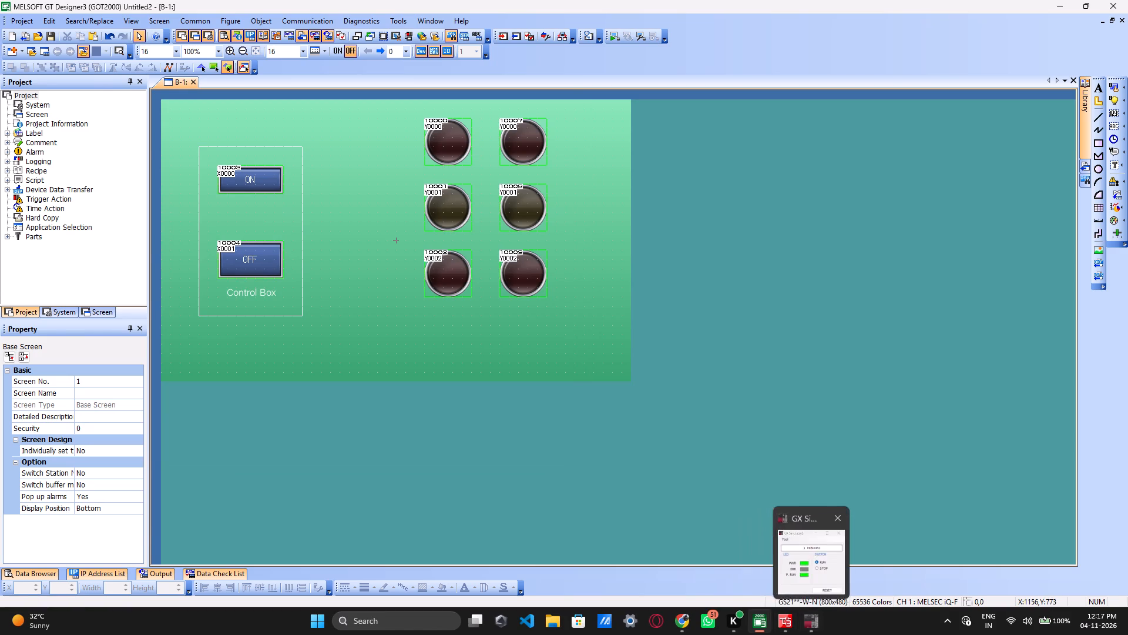
Bring up the GX Simulator3 window for the FX5UCPU and try to close it.
{"action": "left_click", "coordinate": [797, 559]}
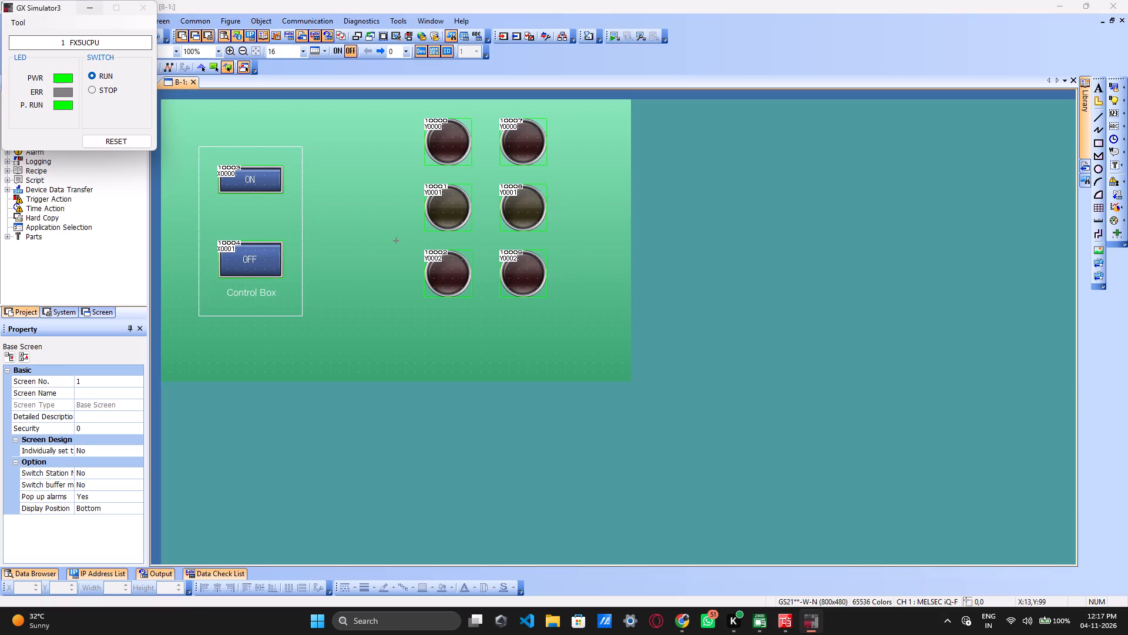
{"action": "right_click", "coordinate": [808, 614]}
{"action": "left_click", "coordinate": [794, 589]}
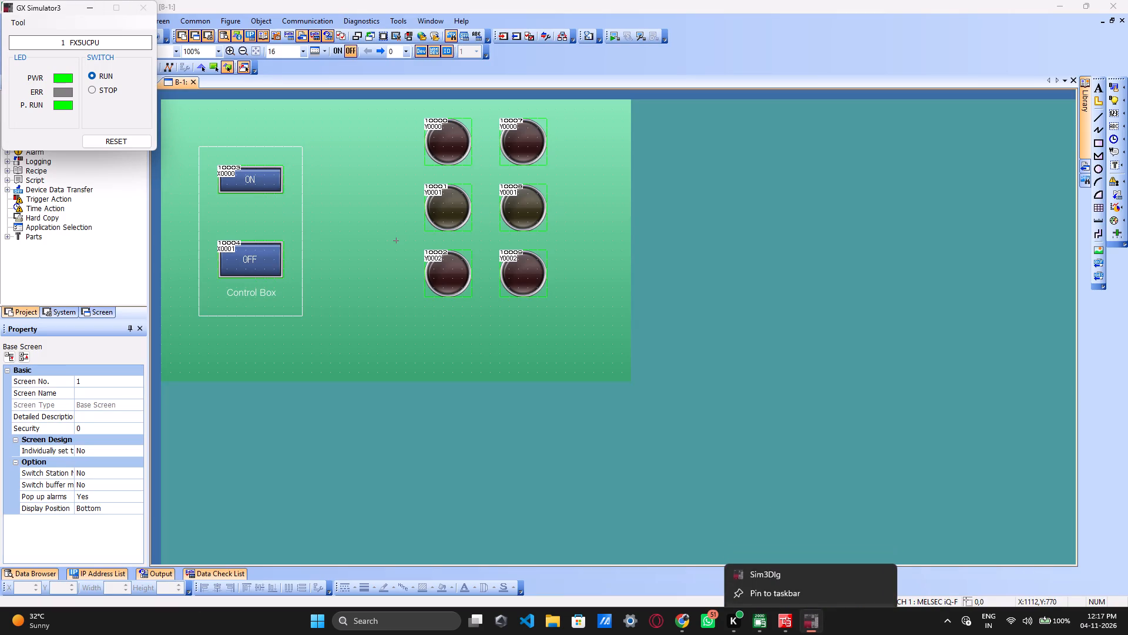